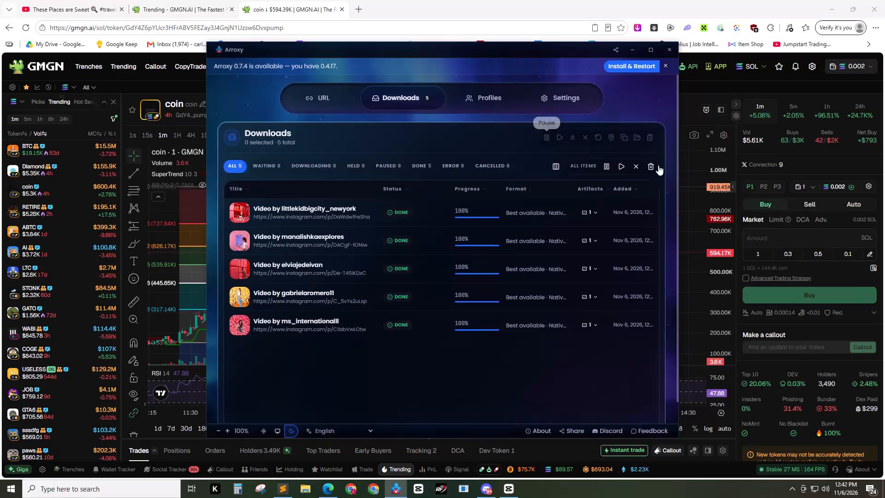
# Clear all items from the Arroxy downloads list and close the downloader.
pyautogui.click(652, 168)
pyautogui.click(676, 46)
pyautogui.moveTo(490, 279); pyautogui.dragTo(481, 279)
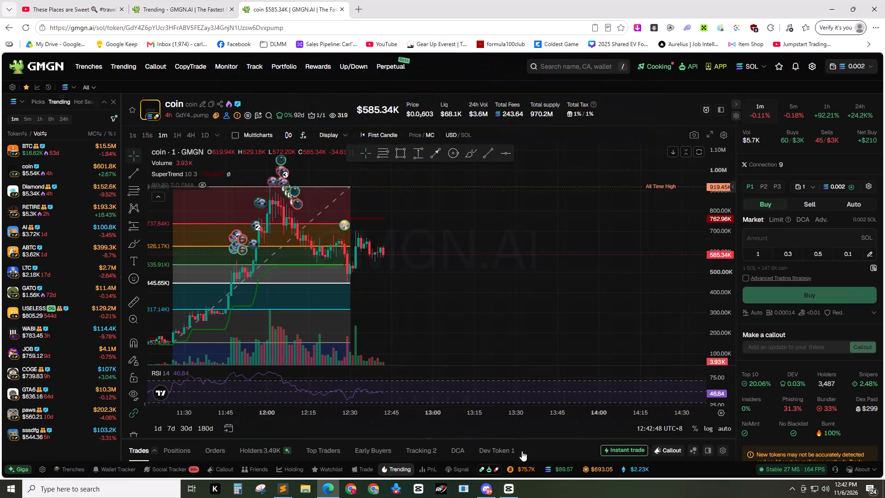
# Switch to CapCut and import the five newest videos from the Downloads folder into the project media.
pyautogui.click(513, 491)
pyautogui.click(291, 216)
pyautogui.click(269, 196)
pyautogui.hotkey('ctrl', 'i')
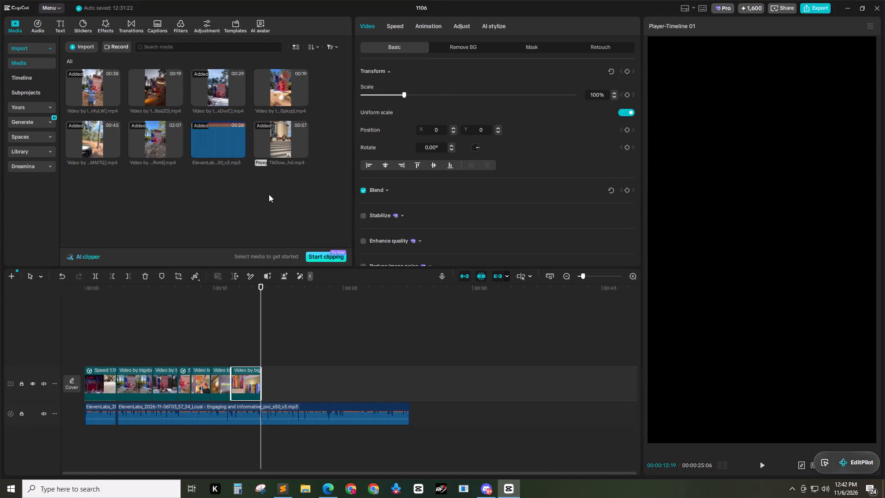
pyautogui.moveTo(83, 98); pyautogui.dragTo(305, 110)
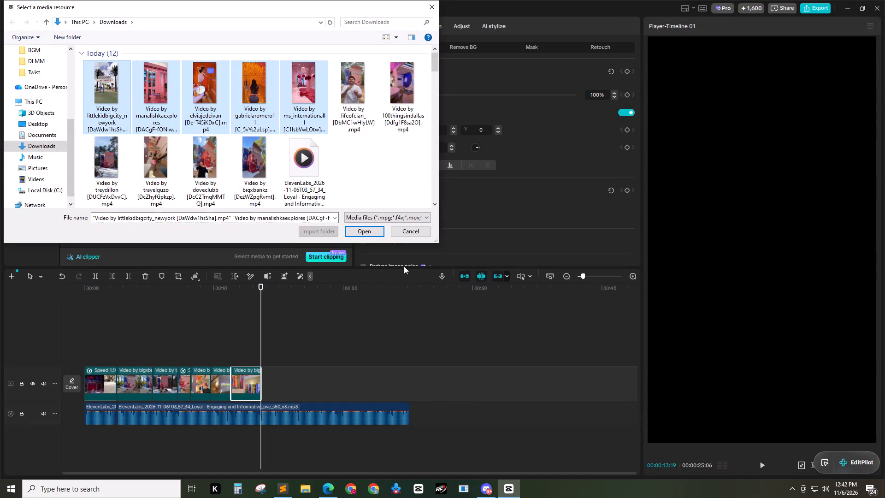
pyautogui.click(375, 229)
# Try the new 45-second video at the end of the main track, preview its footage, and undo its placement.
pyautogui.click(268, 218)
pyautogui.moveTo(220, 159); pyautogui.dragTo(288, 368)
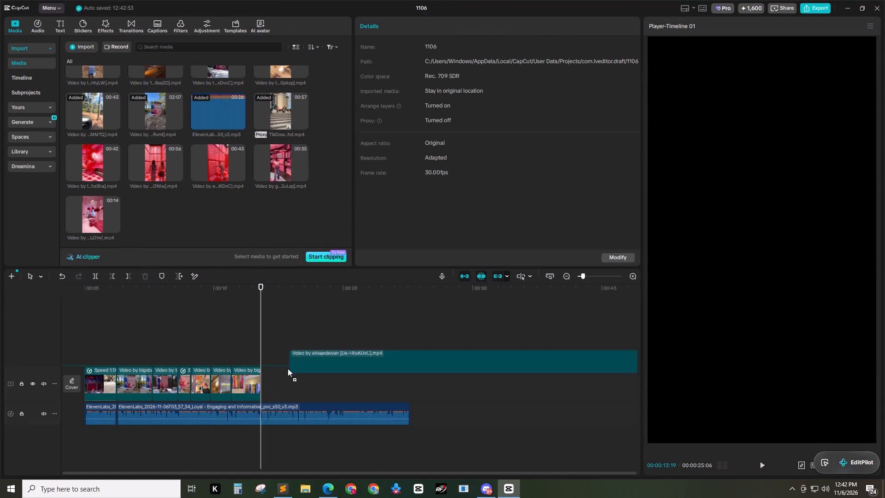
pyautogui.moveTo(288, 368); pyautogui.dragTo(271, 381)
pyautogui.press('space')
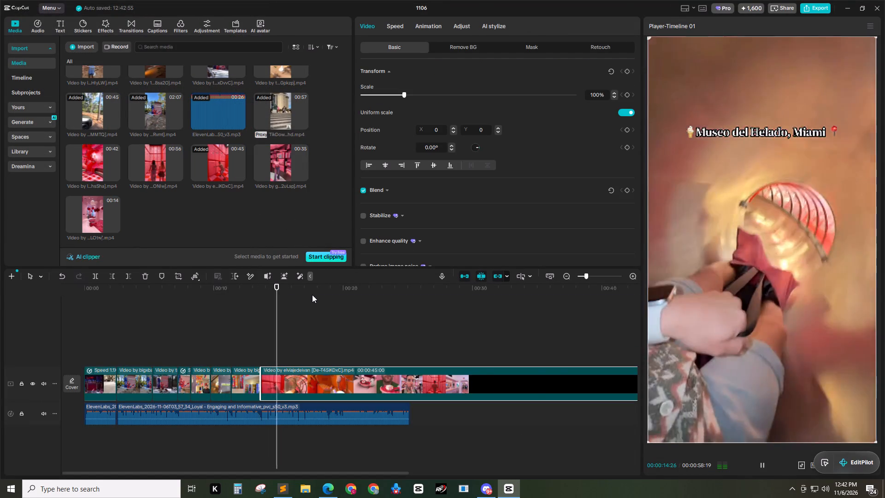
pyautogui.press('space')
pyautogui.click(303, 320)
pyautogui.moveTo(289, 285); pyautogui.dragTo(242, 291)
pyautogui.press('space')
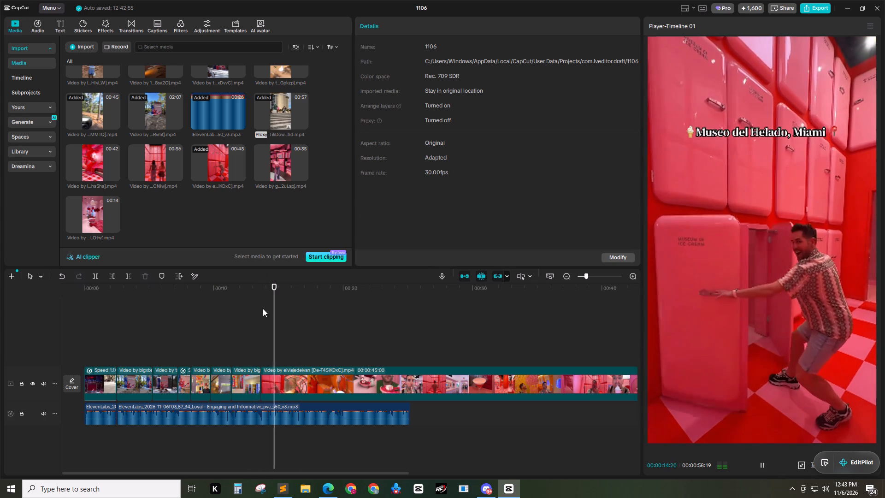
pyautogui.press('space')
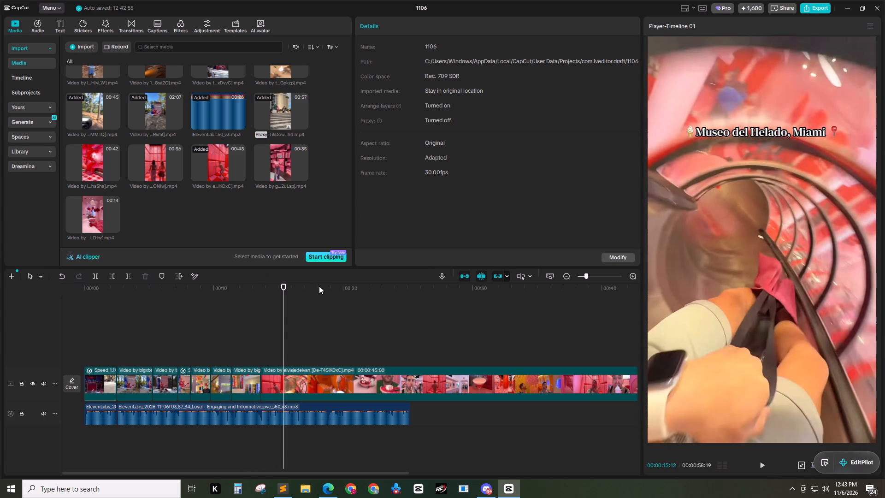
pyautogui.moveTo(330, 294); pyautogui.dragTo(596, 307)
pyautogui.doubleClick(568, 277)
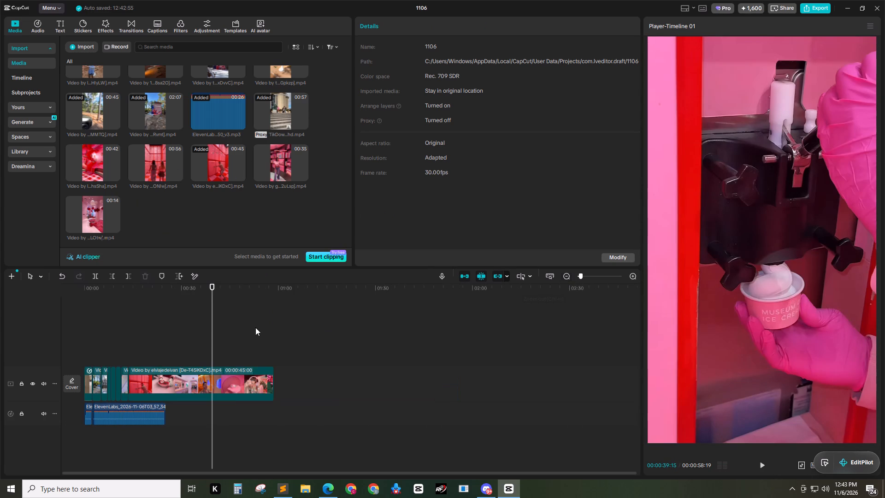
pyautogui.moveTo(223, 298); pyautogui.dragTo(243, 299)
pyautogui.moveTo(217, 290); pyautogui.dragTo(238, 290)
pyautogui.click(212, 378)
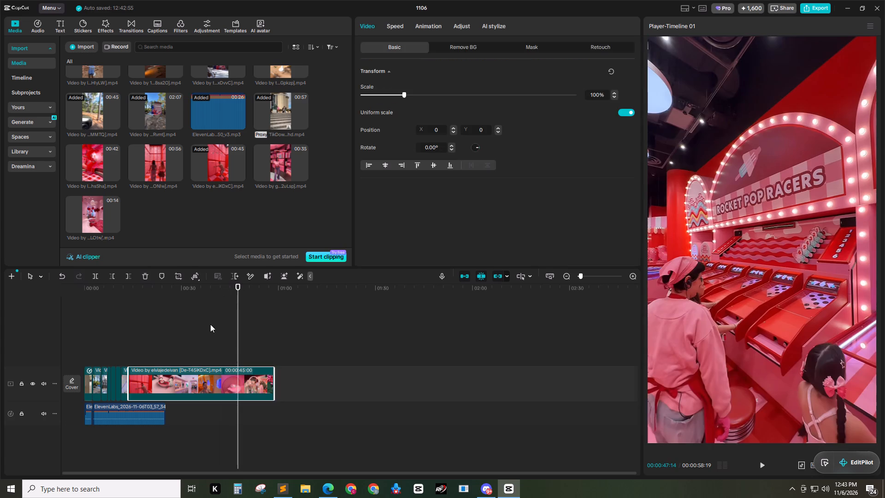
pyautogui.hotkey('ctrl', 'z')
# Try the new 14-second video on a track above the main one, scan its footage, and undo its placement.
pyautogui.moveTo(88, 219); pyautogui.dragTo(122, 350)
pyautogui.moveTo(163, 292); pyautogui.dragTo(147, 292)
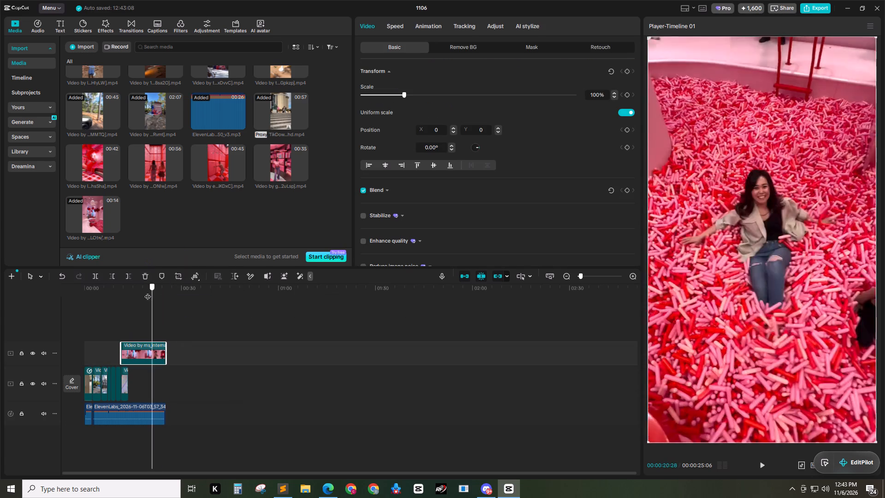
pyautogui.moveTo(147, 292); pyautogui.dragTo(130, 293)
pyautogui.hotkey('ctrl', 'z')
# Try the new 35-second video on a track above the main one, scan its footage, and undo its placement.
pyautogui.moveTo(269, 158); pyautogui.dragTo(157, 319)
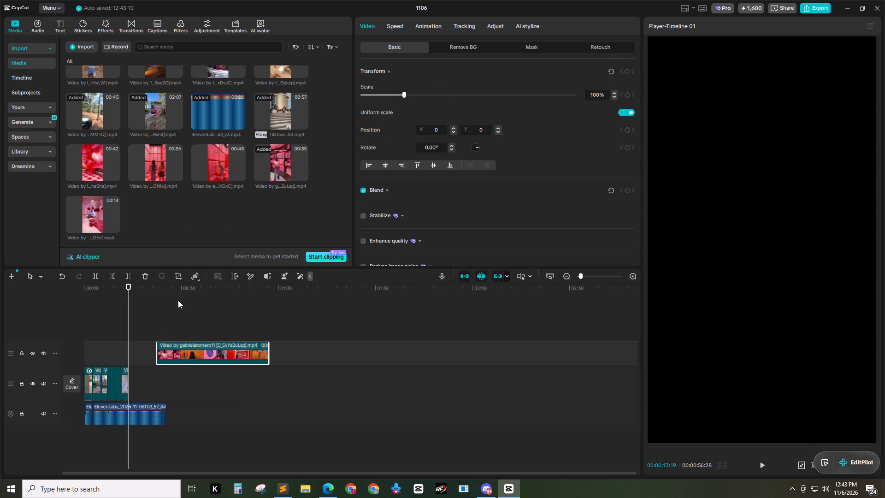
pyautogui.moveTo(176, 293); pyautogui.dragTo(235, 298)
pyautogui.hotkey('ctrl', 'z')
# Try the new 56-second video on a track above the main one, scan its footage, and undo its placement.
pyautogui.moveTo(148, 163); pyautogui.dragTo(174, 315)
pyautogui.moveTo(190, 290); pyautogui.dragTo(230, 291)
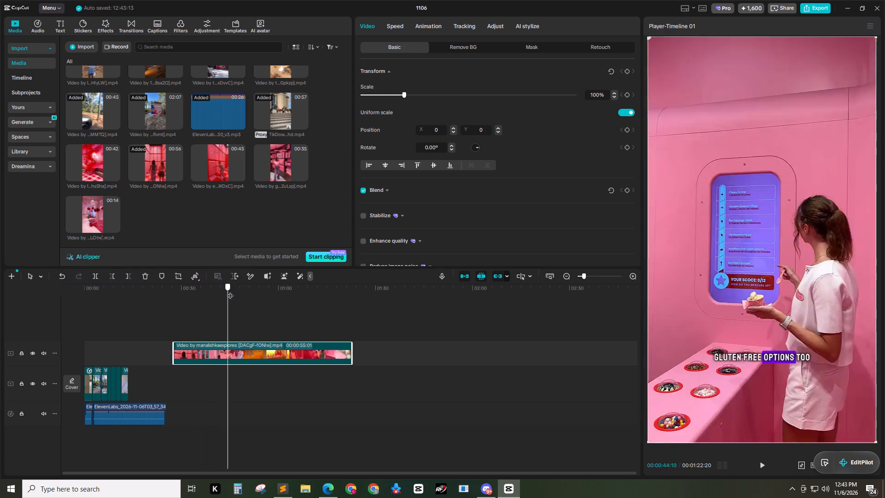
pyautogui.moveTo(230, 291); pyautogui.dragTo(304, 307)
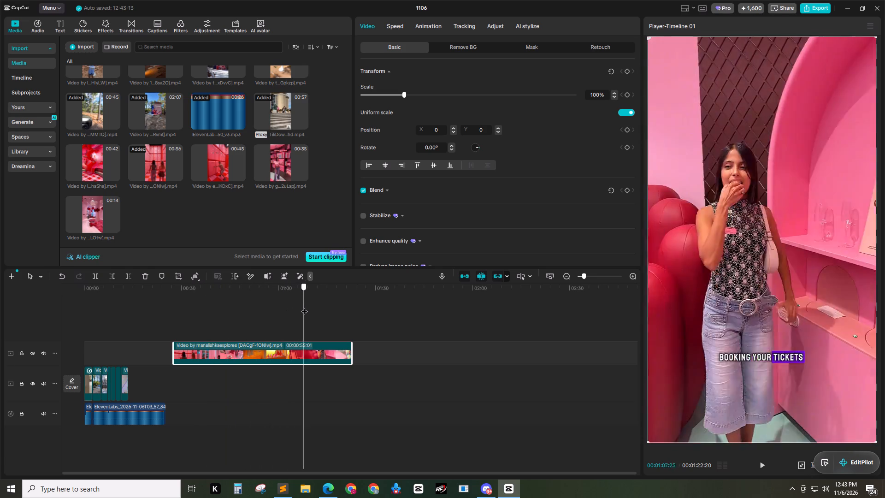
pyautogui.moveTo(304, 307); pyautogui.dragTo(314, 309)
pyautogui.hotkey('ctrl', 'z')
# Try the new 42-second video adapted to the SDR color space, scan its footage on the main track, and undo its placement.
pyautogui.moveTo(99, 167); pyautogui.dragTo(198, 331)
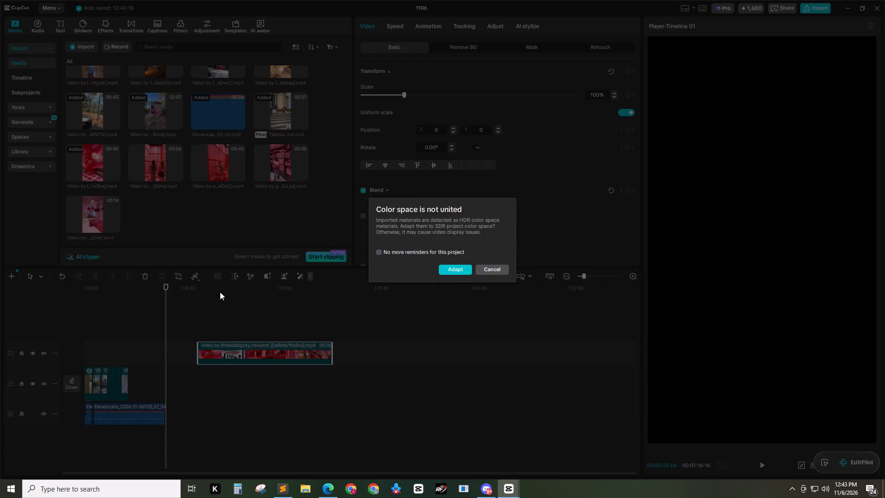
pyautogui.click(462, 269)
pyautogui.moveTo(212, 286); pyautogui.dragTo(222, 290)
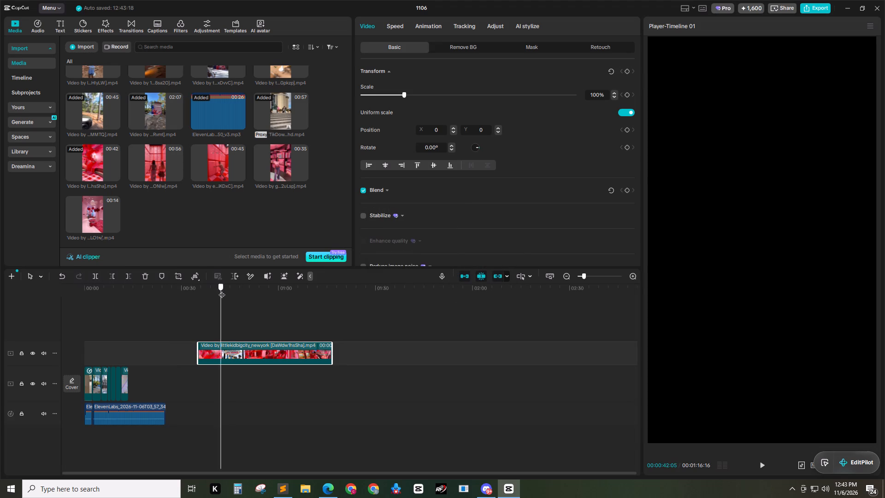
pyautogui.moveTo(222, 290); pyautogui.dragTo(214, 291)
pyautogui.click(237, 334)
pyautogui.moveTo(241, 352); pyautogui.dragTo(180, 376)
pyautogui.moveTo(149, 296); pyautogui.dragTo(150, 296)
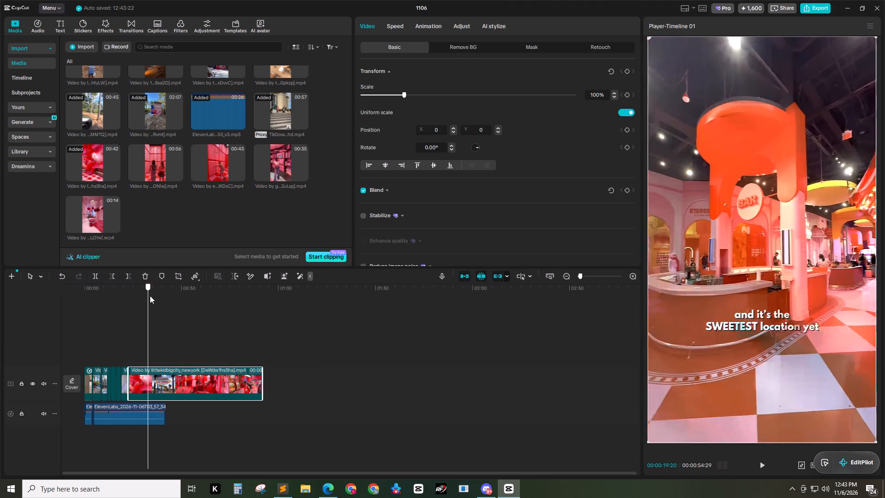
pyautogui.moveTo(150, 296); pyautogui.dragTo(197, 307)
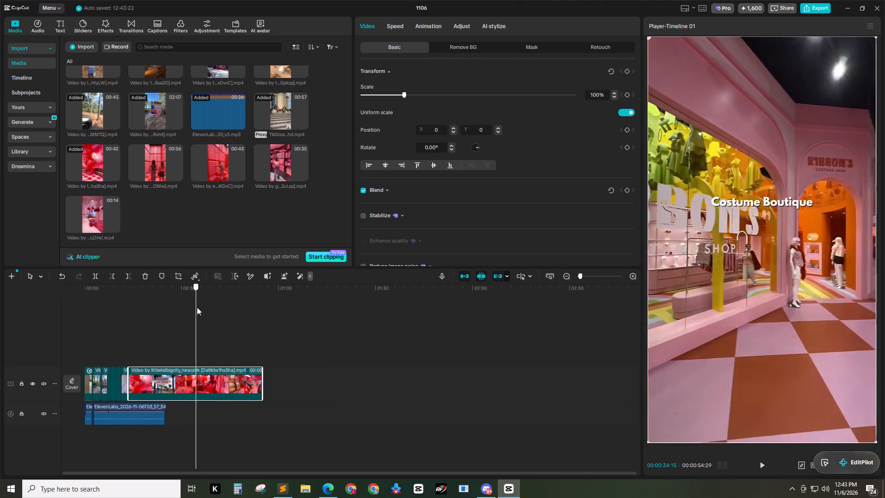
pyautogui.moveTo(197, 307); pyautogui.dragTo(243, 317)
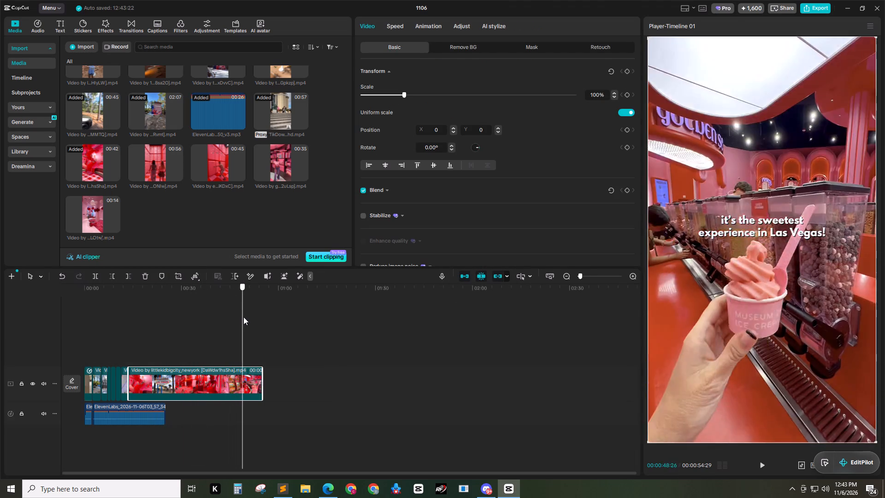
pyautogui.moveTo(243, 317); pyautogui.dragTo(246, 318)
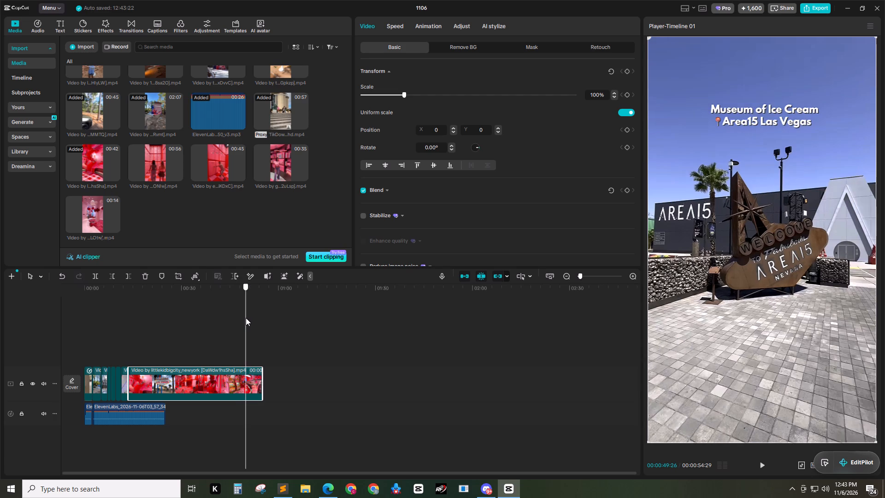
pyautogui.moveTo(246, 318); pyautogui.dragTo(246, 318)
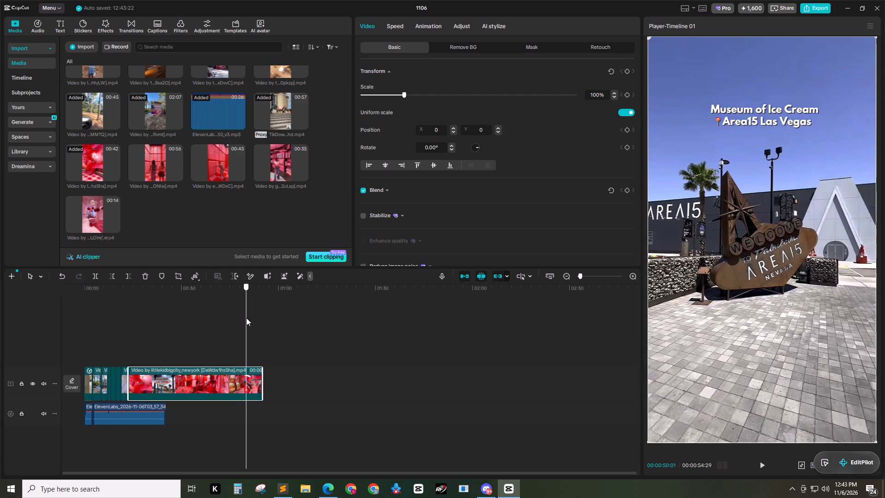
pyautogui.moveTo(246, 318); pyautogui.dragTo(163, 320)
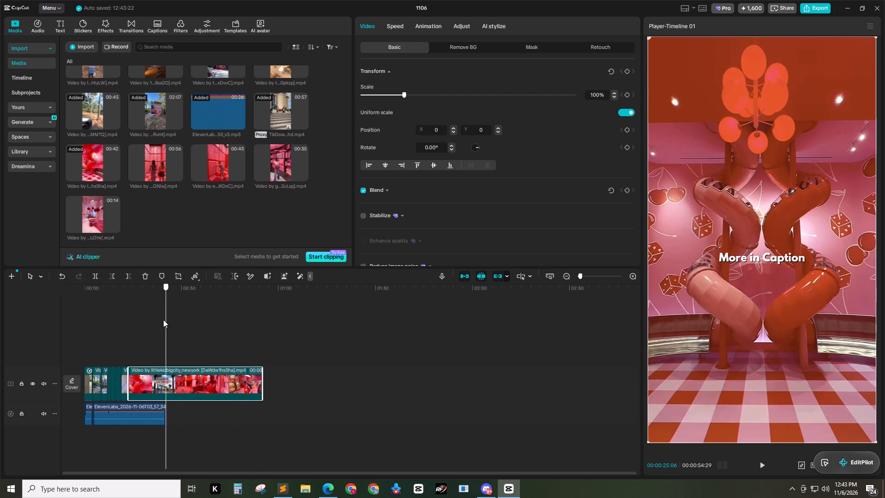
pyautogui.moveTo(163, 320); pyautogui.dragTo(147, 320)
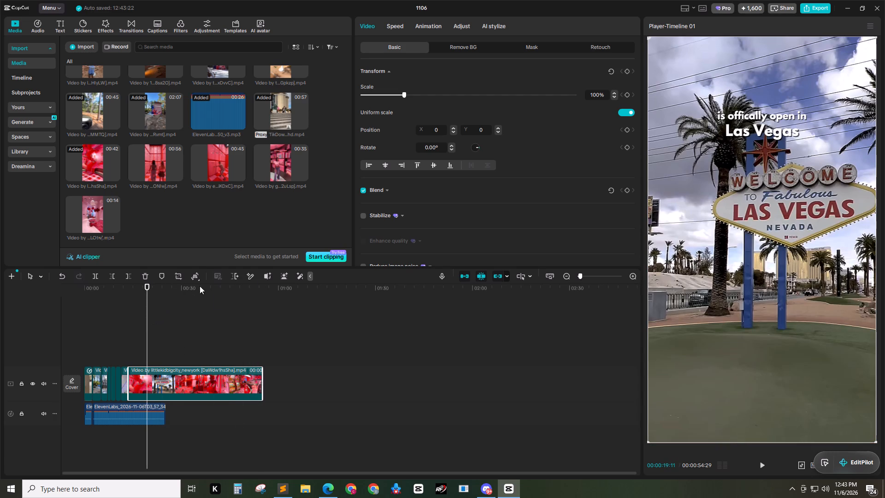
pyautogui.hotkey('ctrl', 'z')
# Append the new 56-second video to the main track directly after the last existing clip.
pyautogui.moveTo(148, 167); pyautogui.dragTo(172, 180)
pyautogui.hotkey('ctrl', 'z')
pyautogui.moveTo(148, 157); pyautogui.dragTo(172, 205)
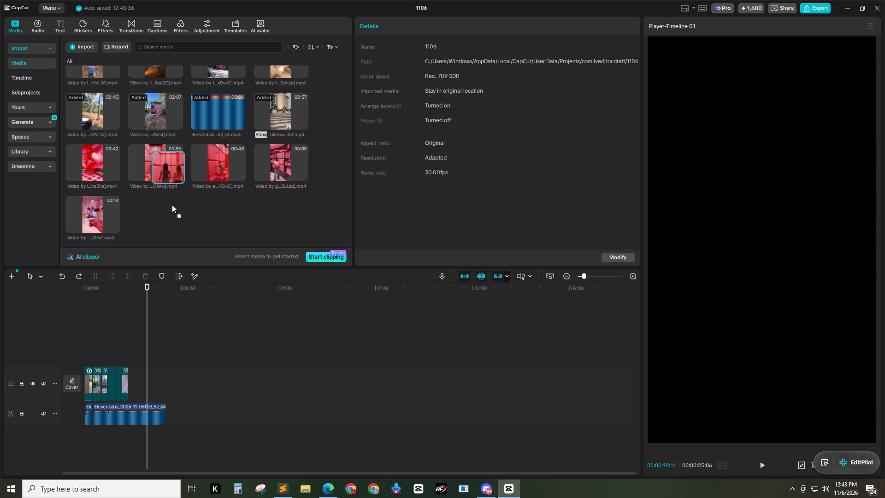
pyautogui.moveTo(172, 205); pyautogui.dragTo(132, 381)
# Look through the appended 56-second video for museum shots that suit the voiceover.
pyautogui.moveTo(147, 289); pyautogui.dragTo(143, 290)
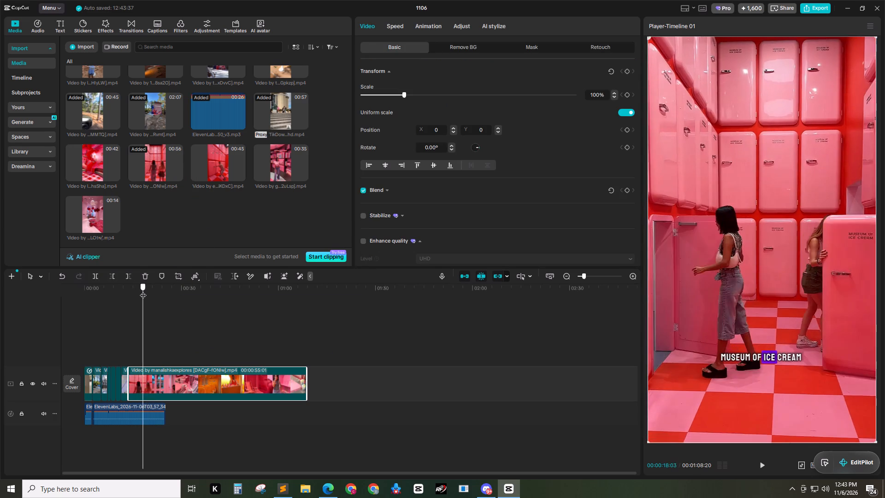
pyautogui.moveTo(143, 290); pyautogui.dragTo(146, 294)
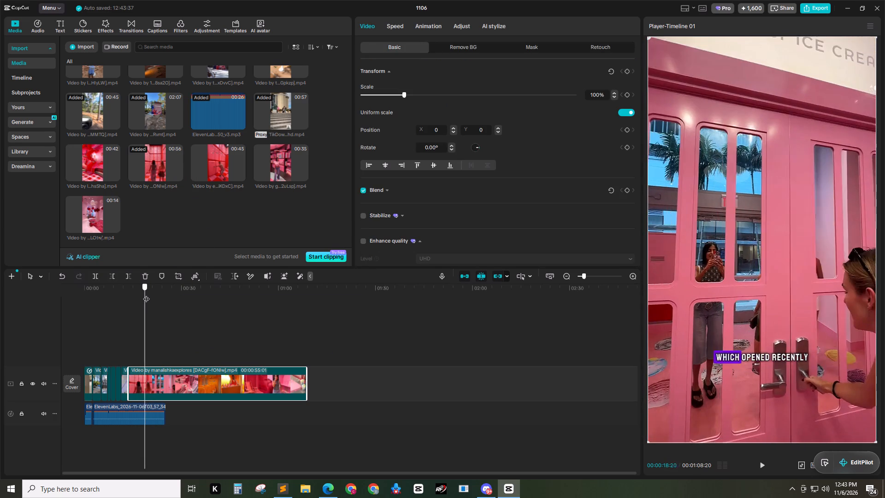
pyautogui.moveTo(146, 294); pyautogui.dragTo(144, 297)
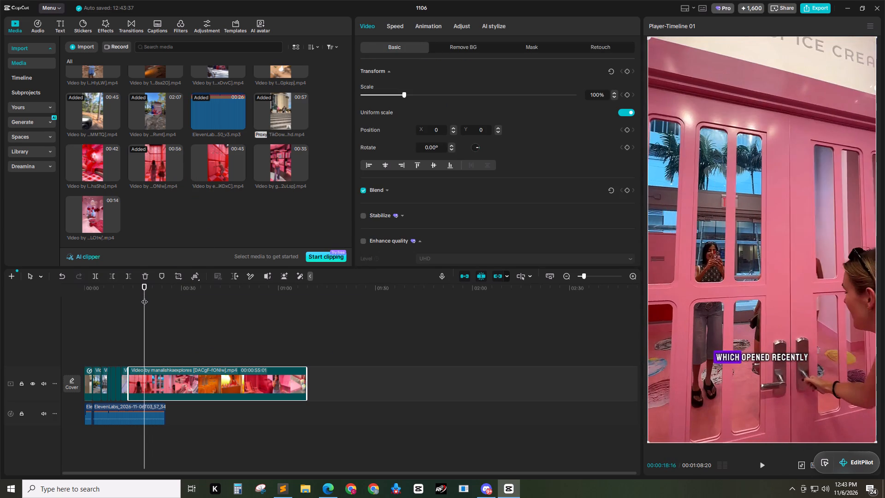
pyautogui.press('space')
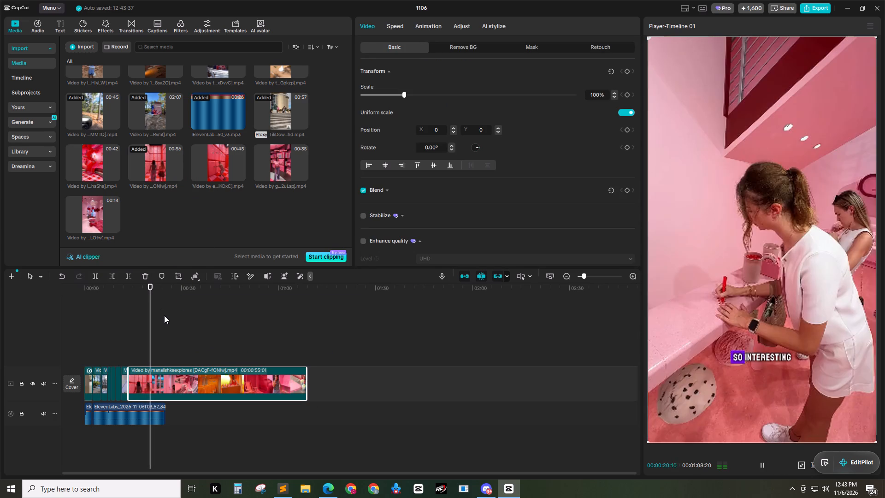
pyautogui.press('space')
pyautogui.moveTo(155, 288); pyautogui.dragTo(166, 290)
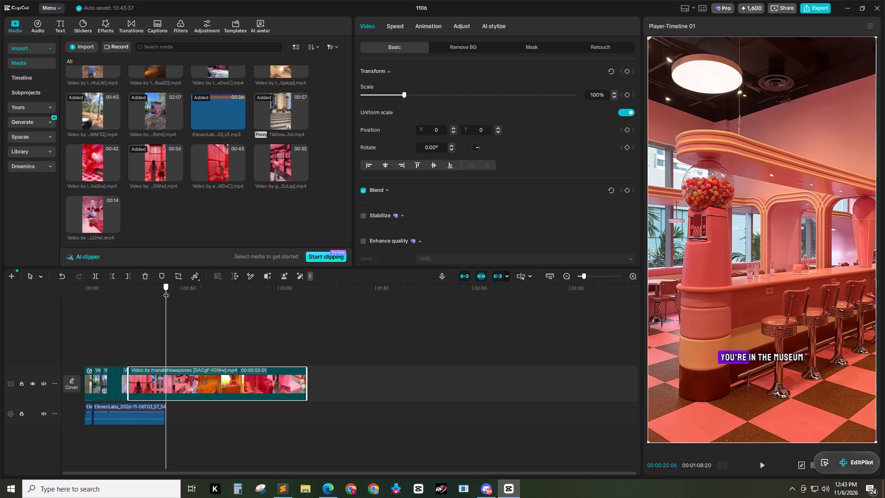
pyautogui.moveTo(166, 290); pyautogui.dragTo(179, 293)
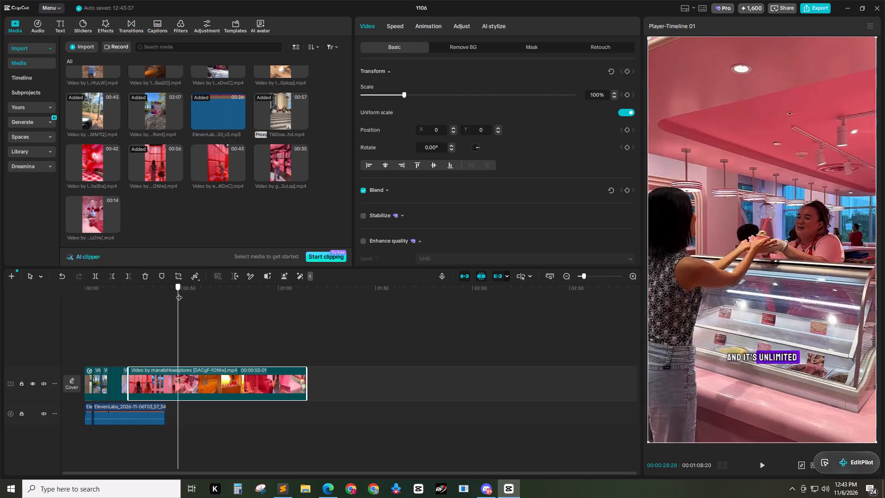
pyautogui.moveTo(179, 293); pyautogui.dragTo(189, 294)
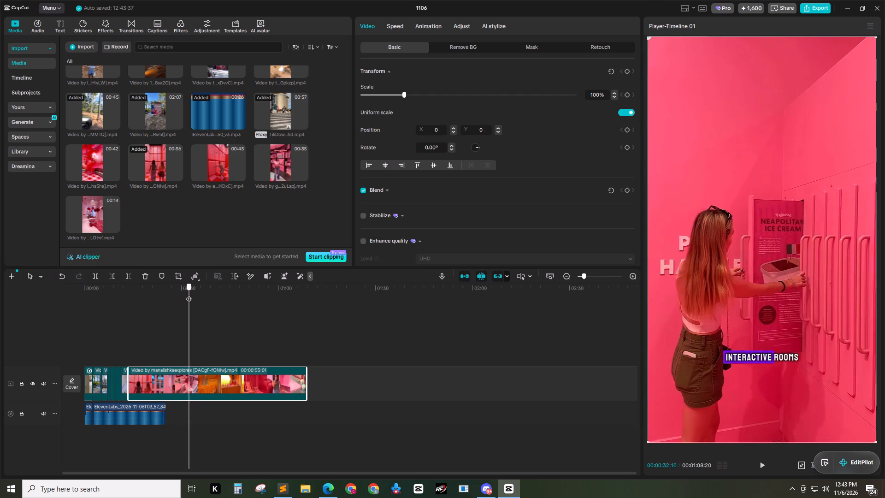
pyautogui.moveTo(189, 294); pyautogui.dragTo(202, 296)
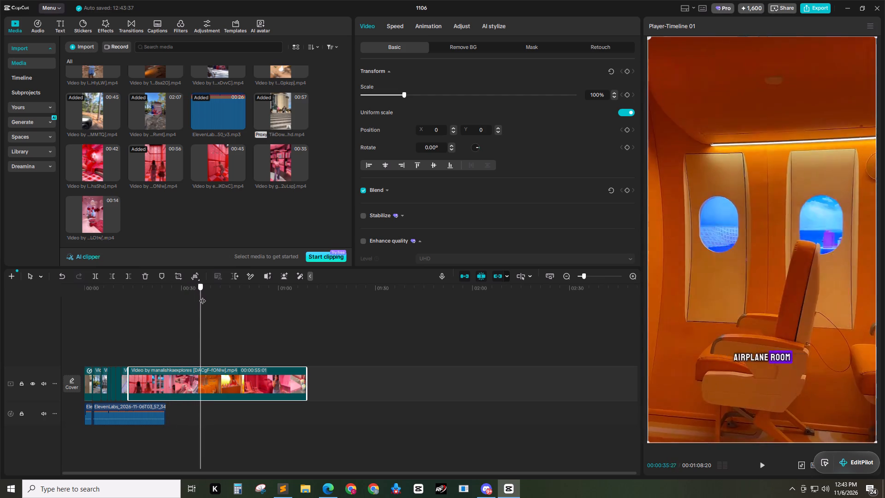
pyautogui.moveTo(202, 296); pyautogui.dragTo(206, 300)
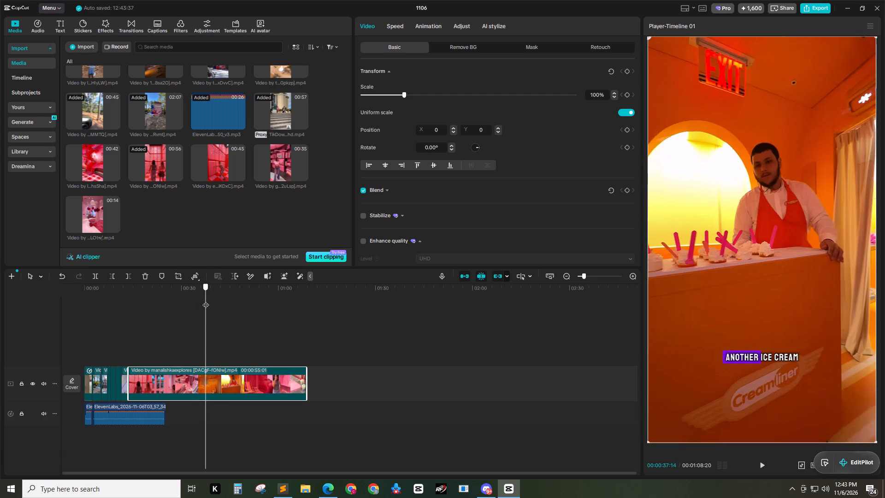
pyautogui.moveTo(206, 300); pyautogui.dragTo(231, 302)
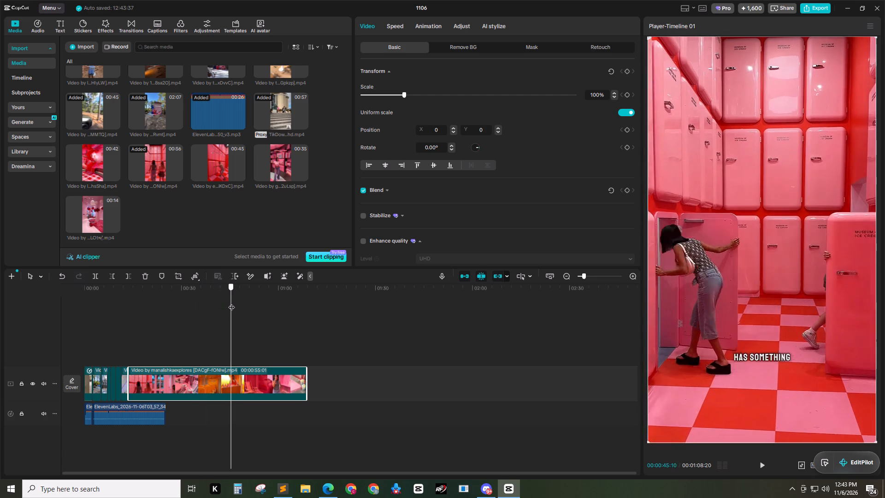
pyautogui.moveTo(231, 302); pyautogui.dragTo(248, 302)
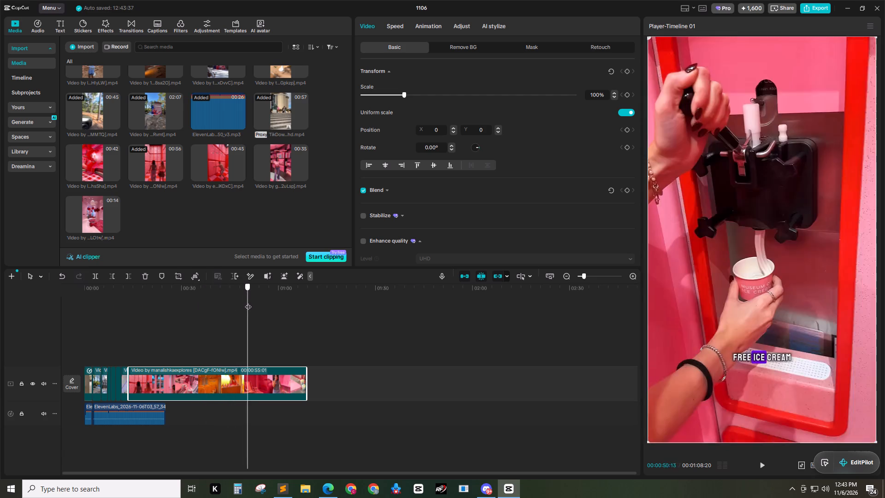
pyautogui.moveTo(248, 302); pyautogui.dragTo(260, 304)
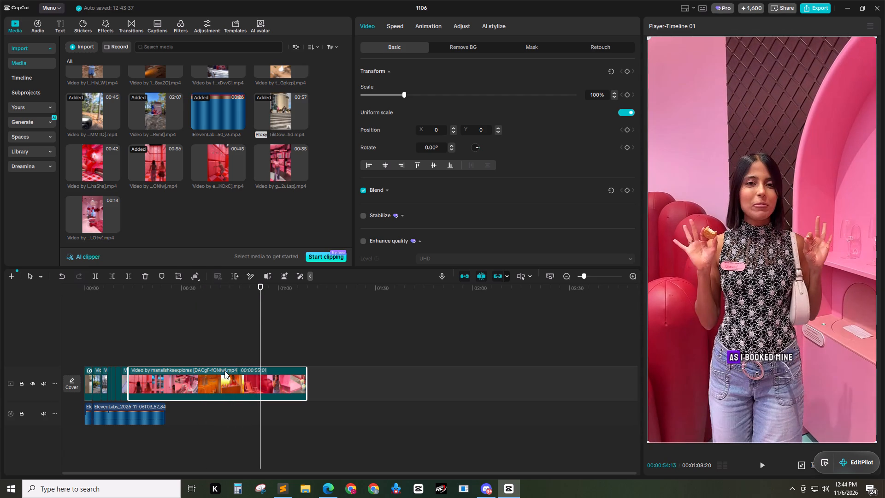
# Delete the appended 56-second museum video from the main track.
pyautogui.click(223, 379)
pyautogui.press('Delete')
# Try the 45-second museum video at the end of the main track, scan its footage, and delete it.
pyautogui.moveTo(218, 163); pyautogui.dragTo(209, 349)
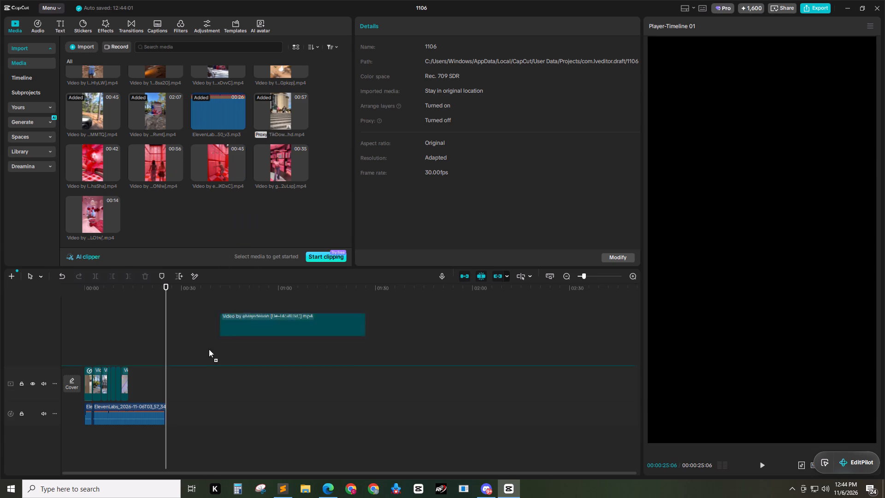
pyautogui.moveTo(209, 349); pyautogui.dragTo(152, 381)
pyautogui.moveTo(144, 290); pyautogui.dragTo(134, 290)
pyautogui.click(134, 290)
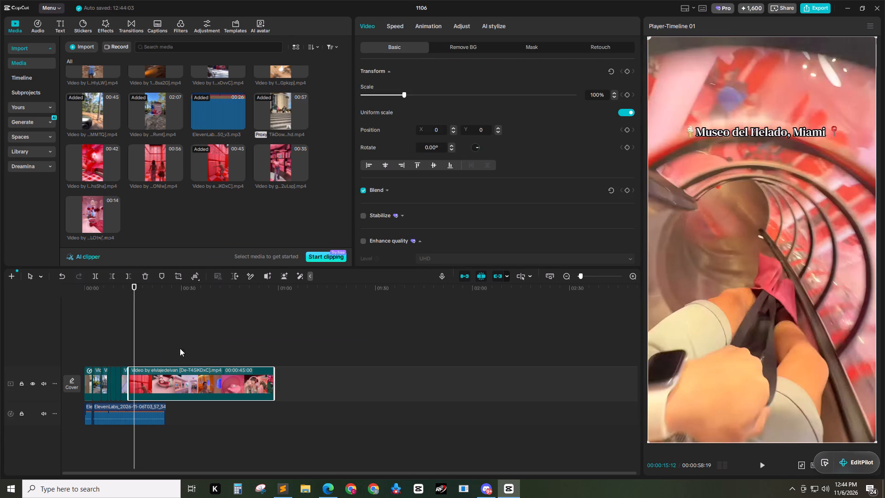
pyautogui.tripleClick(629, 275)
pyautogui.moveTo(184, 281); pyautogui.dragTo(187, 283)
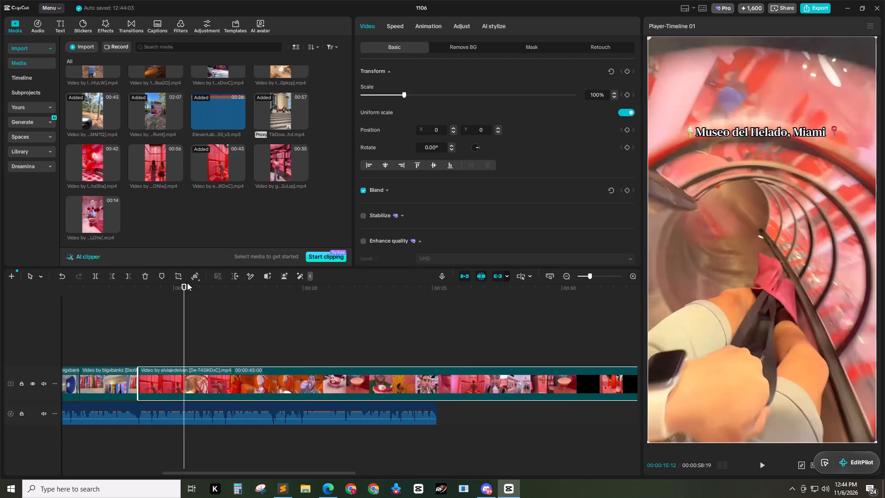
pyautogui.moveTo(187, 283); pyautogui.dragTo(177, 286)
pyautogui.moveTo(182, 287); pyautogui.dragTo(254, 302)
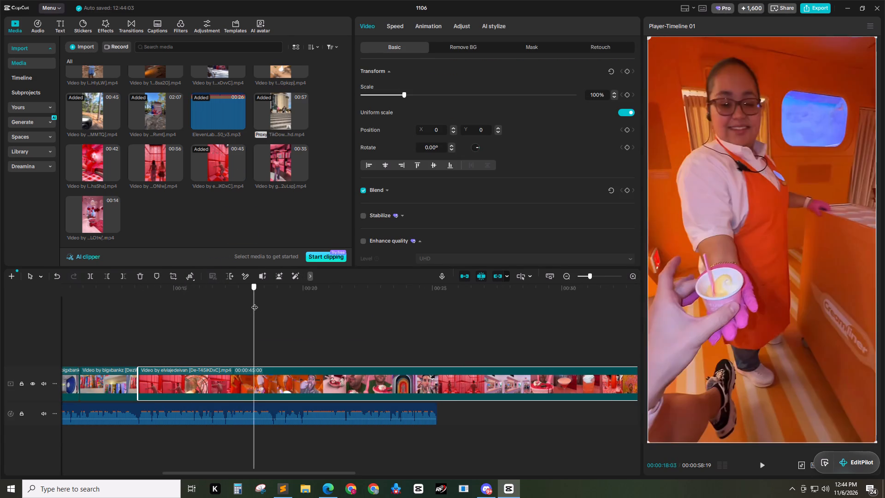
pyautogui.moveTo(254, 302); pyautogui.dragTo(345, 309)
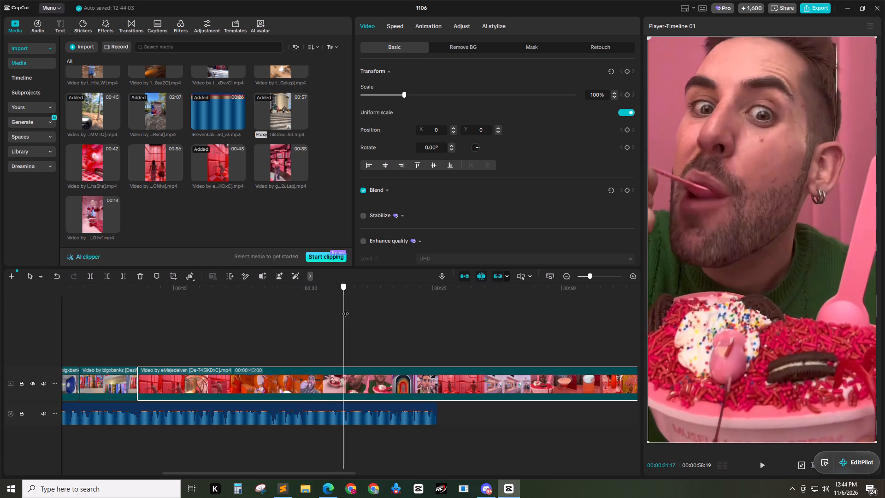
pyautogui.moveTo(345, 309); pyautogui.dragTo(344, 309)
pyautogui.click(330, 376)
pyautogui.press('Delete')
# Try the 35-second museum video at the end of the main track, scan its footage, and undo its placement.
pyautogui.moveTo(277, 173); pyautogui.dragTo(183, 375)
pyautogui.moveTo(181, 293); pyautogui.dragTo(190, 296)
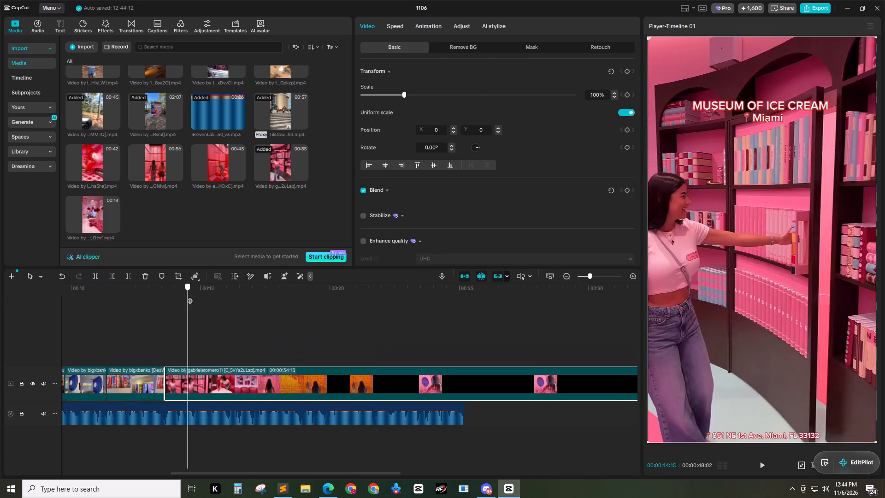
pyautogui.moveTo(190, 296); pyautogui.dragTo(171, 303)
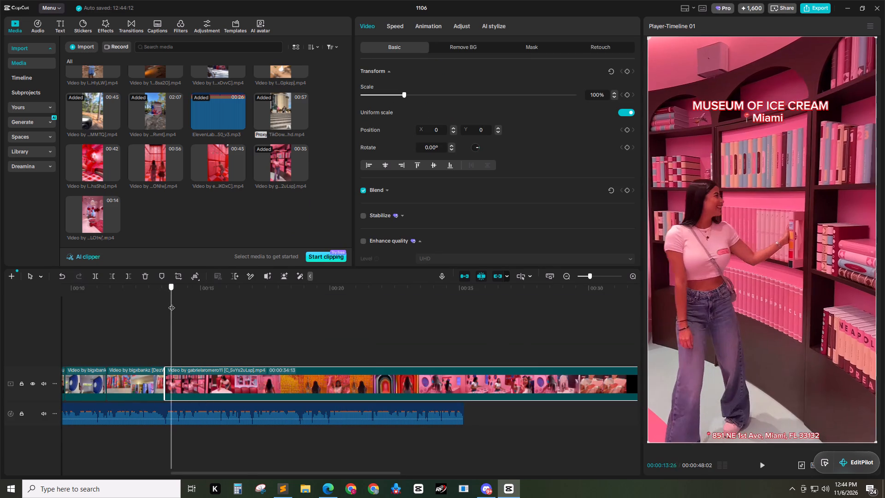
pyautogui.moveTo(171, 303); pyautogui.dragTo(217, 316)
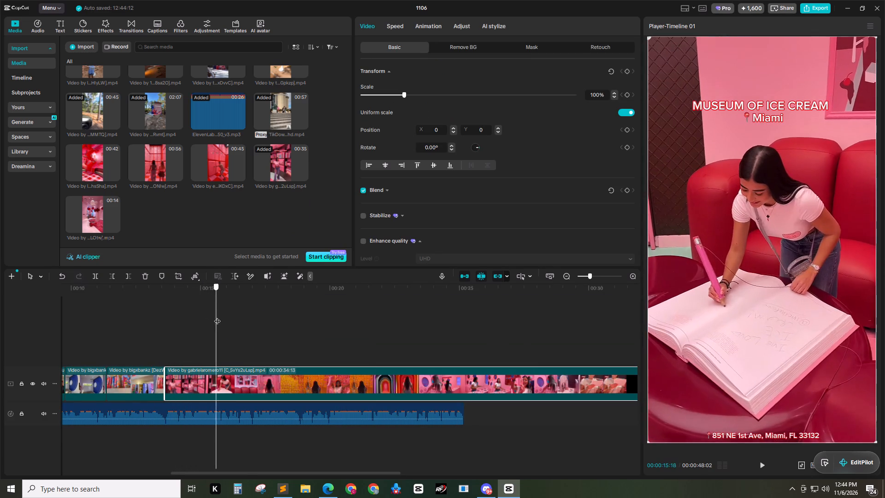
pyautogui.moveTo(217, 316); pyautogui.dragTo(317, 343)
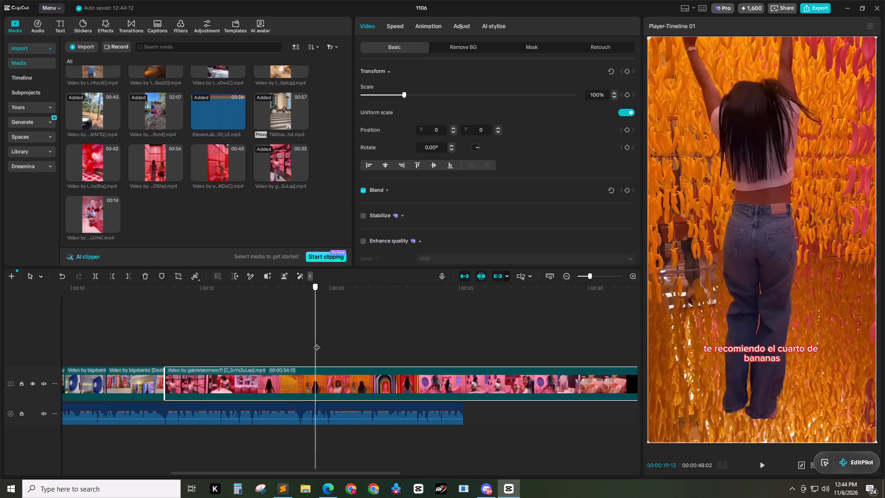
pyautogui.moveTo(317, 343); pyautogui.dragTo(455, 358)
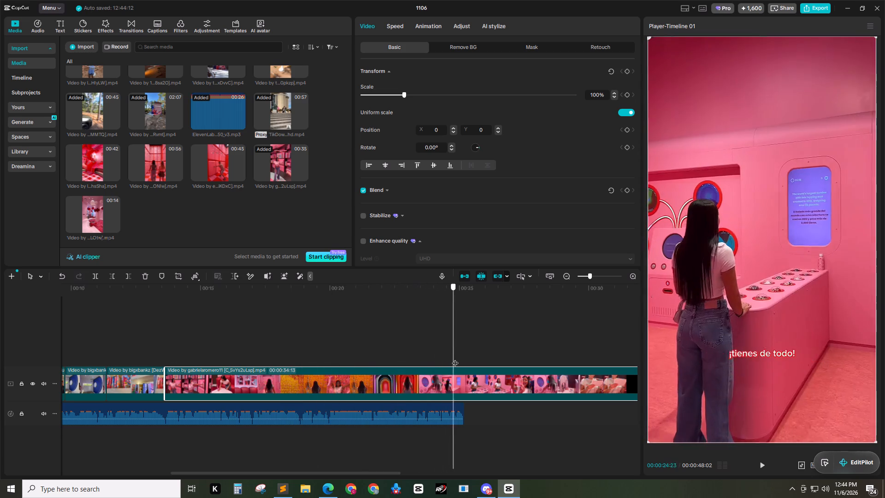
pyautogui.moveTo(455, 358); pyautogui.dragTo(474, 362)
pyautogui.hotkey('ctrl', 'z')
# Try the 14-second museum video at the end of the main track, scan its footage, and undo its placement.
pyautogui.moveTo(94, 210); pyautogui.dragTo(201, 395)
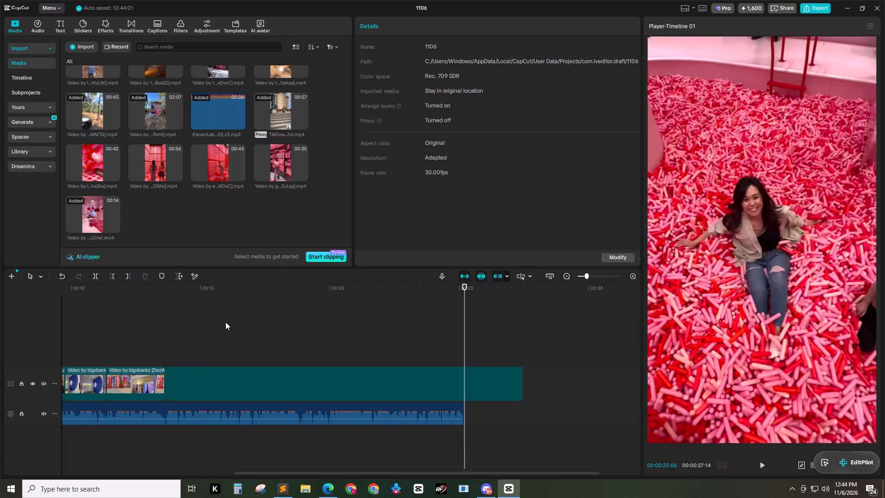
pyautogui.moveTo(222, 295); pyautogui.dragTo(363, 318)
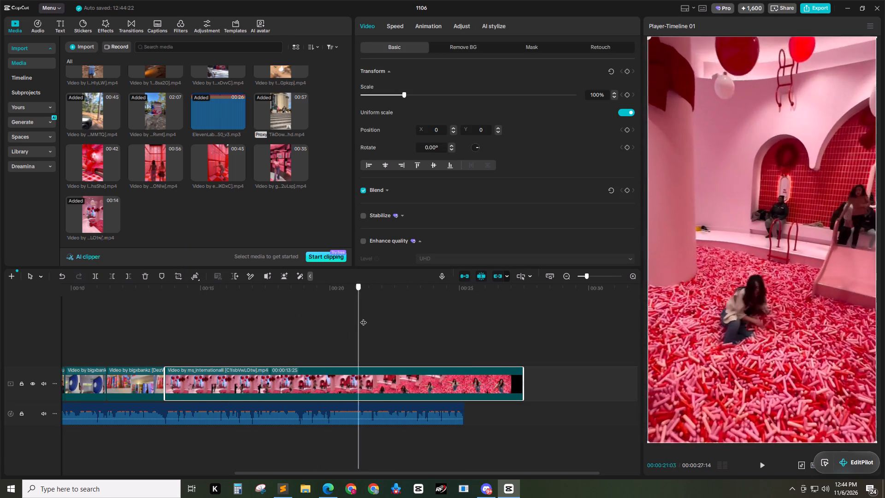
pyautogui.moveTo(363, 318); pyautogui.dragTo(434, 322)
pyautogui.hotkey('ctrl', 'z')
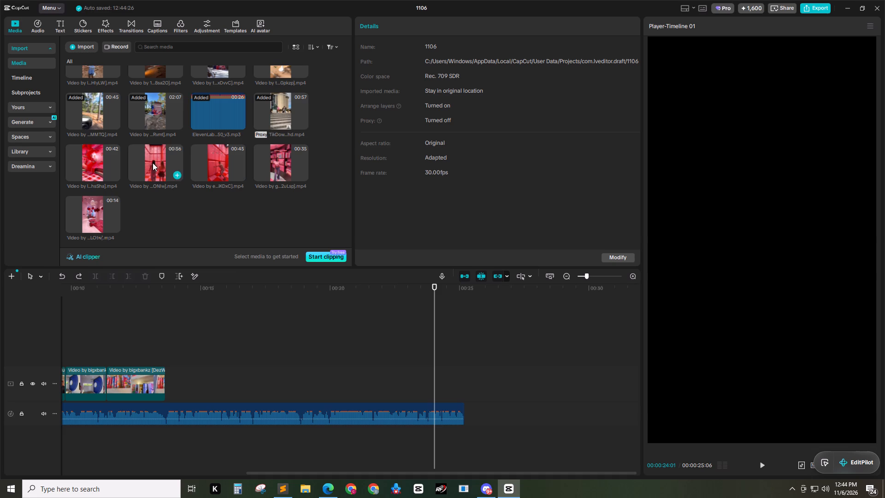
# Append the 56-second museum video to the main track directly after the last existing clip.
pyautogui.moveTo(153, 163); pyautogui.dragTo(165, 200)
pyautogui.moveTo(97, 161); pyautogui.dragTo(119, 192)
pyautogui.moveTo(165, 170); pyautogui.dragTo(209, 276)
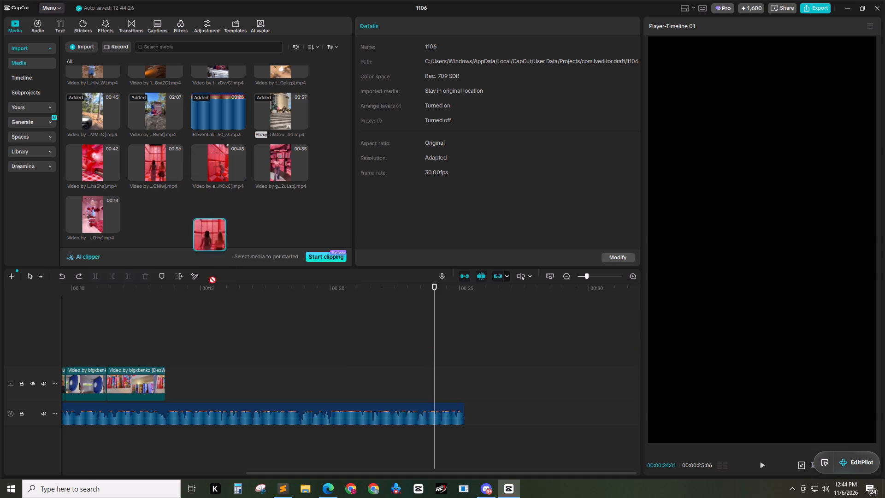
pyautogui.moveTo(209, 276); pyautogui.dragTo(175, 371)
# Trim away the start of the 56-second clip up to 00:00:22:09, in the ice cream name tag shot.
pyautogui.moveTo(200, 295); pyautogui.dragTo(168, 295)
pyautogui.press('space')
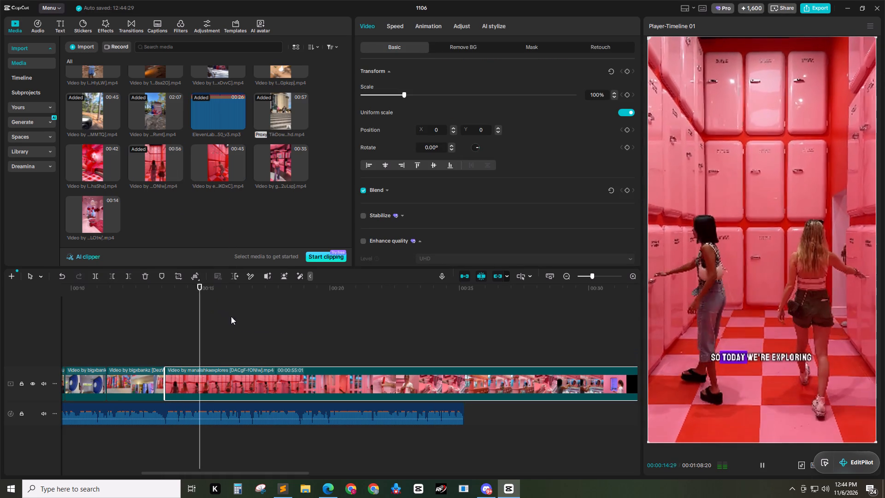
pyautogui.press('space')
pyautogui.moveTo(208, 292); pyautogui.dragTo(319, 310)
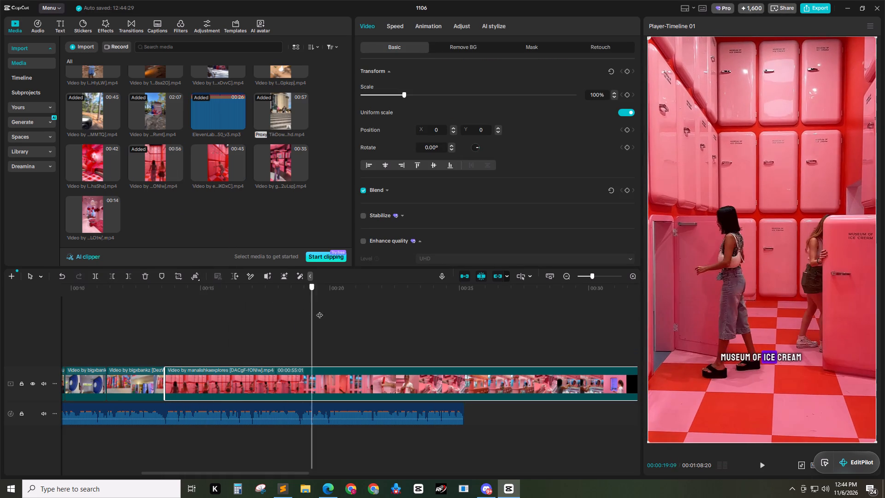
pyautogui.moveTo(319, 310); pyautogui.dragTo(408, 320)
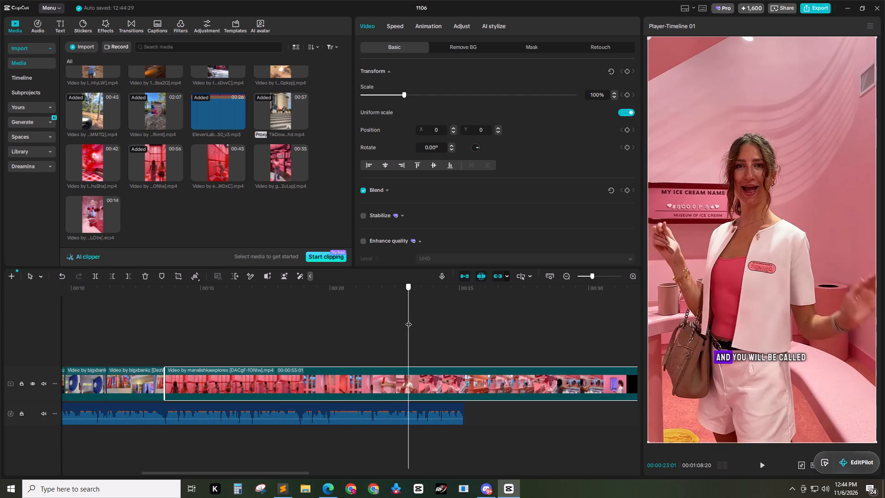
pyautogui.moveTo(408, 320); pyautogui.dragTo(423, 321)
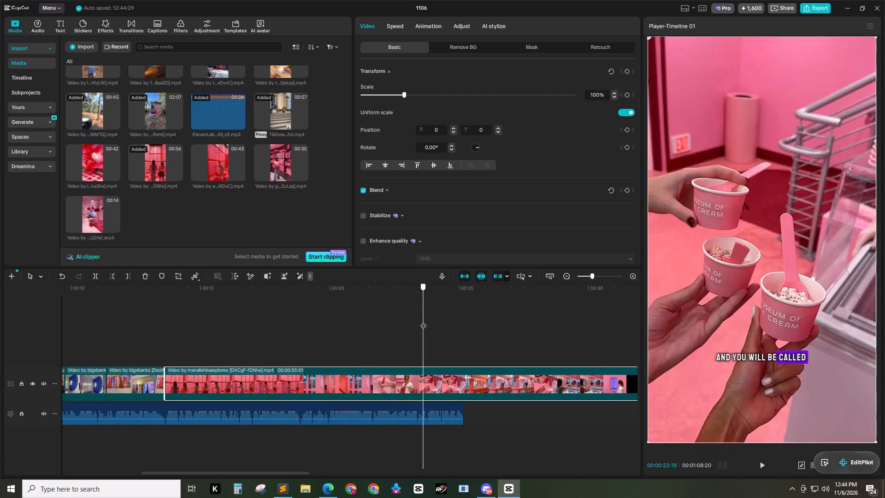
pyautogui.moveTo(423, 321); pyautogui.dragTo(394, 321)
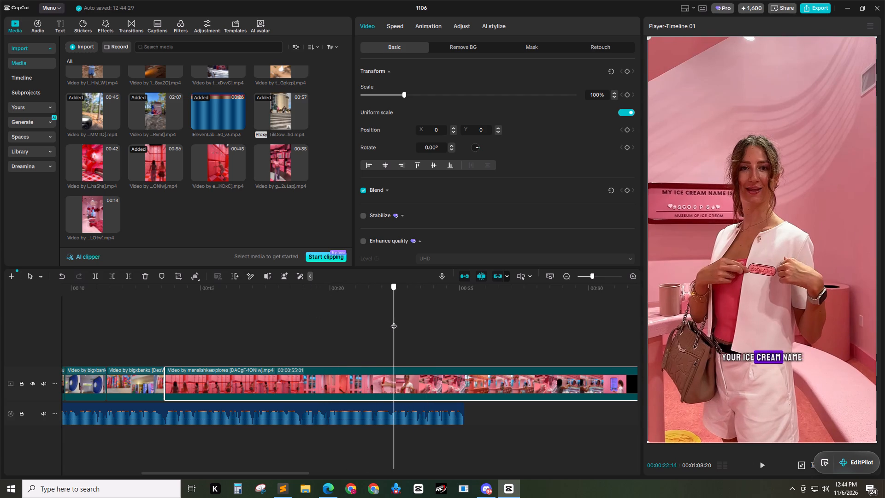
pyautogui.moveTo(394, 321); pyautogui.dragTo(389, 324)
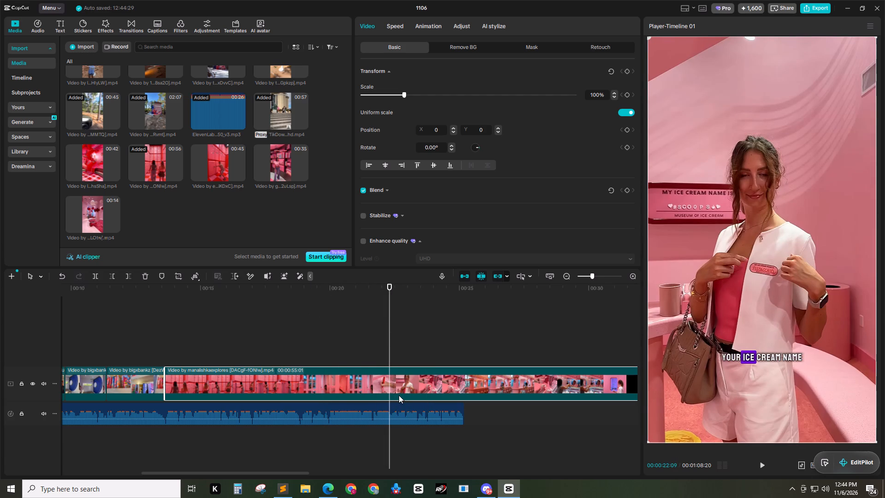
pyautogui.click(399, 395)
pyautogui.press('q')
# Trim the clip's start further so it begins within the shot of three hands holding ice cream cups.
pyautogui.press('space')
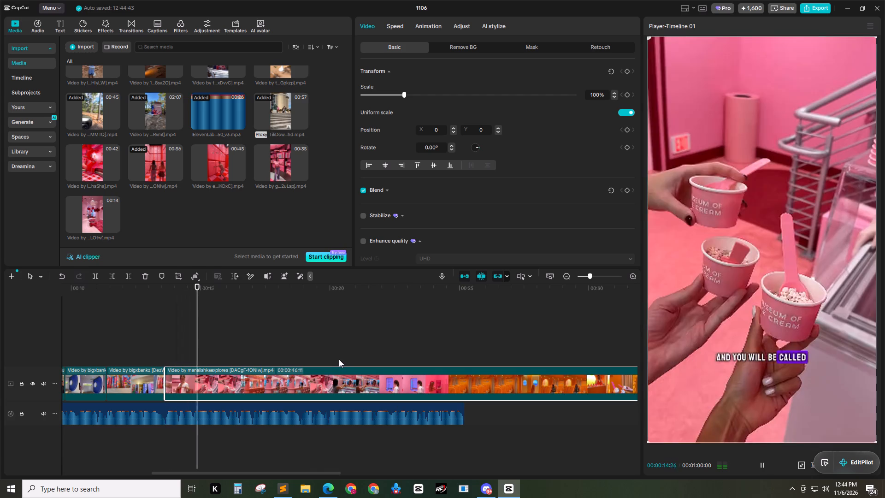
pyautogui.press('space')
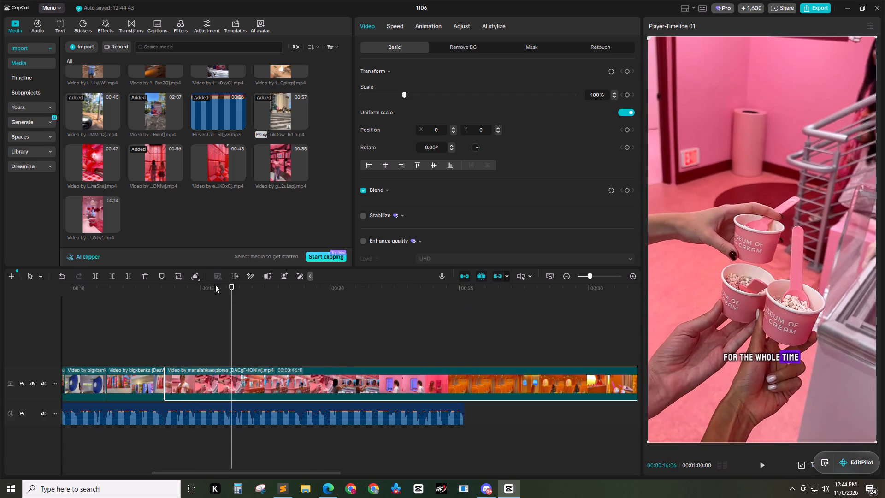
pyautogui.moveTo(230, 293); pyautogui.dragTo(196, 302)
pyautogui.write('q')
# Play the ice cream cups shot against the voiceover and split the clip at 00:00:14:26.
pyautogui.press('space')
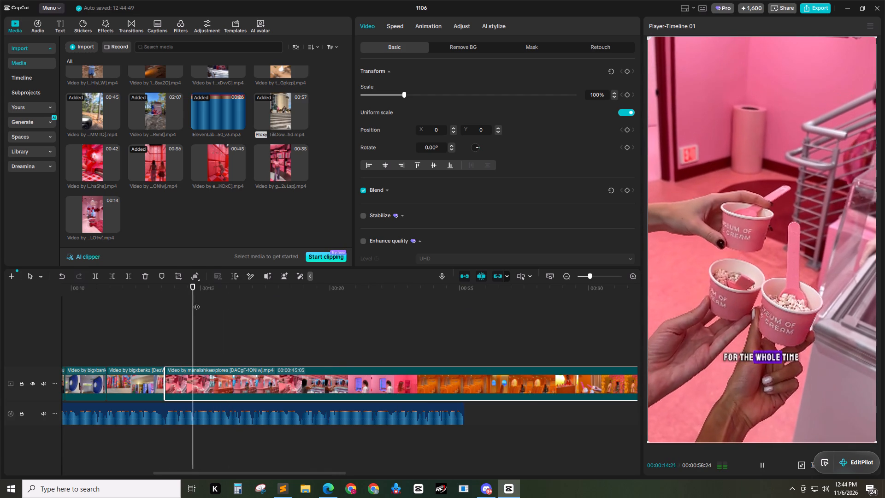
pyautogui.press('space')
pyautogui.doubleClick(636, 276)
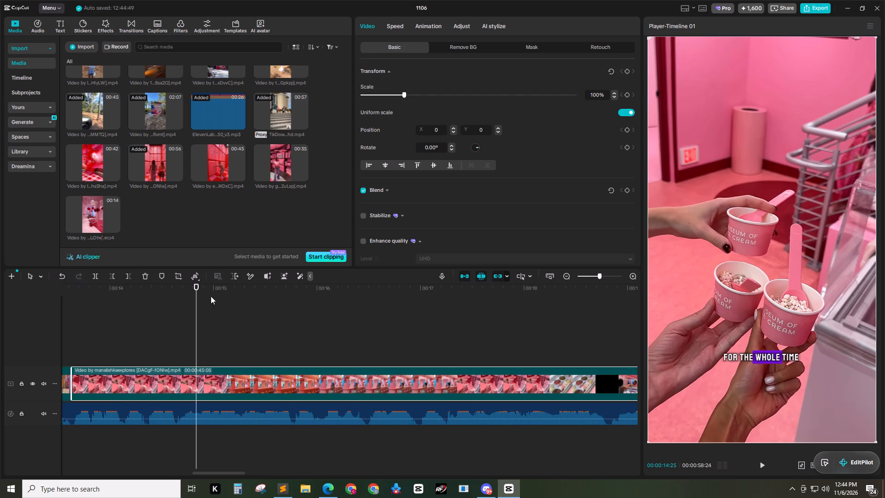
pyautogui.moveTo(201, 292); pyautogui.dragTo(152, 307)
pyautogui.click(162, 307)
pyautogui.press('space')
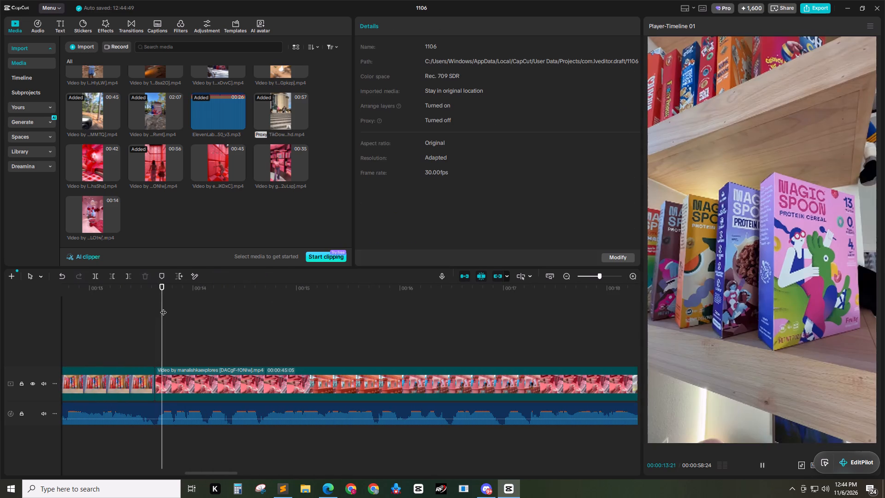
pyautogui.press('space')
pyautogui.press('space')
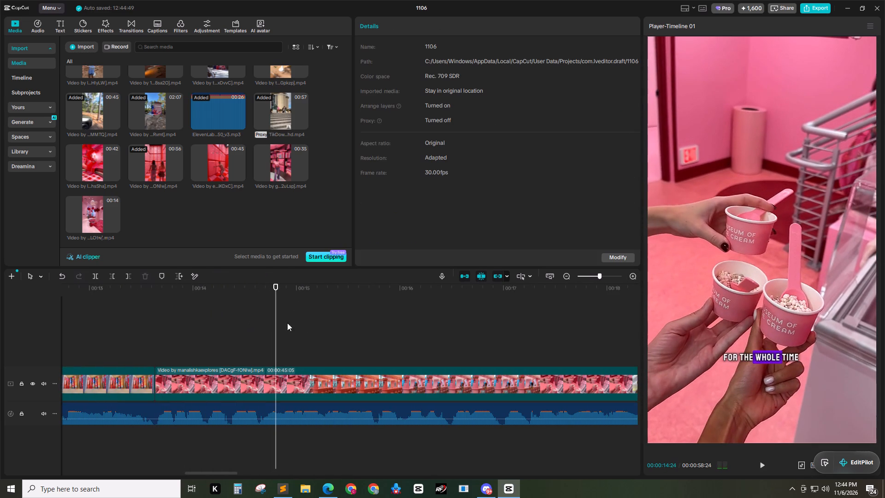
pyautogui.moveTo(272, 289); pyautogui.dragTo(163, 298)
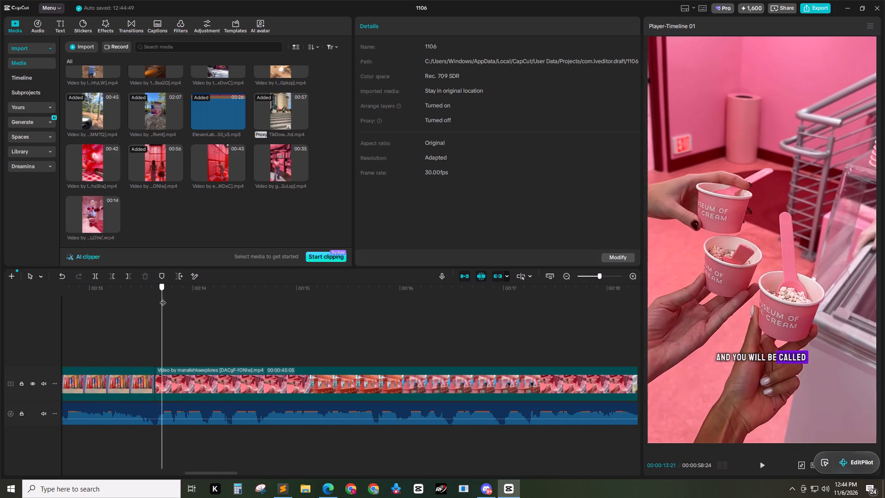
pyautogui.moveTo(163, 298); pyautogui.dragTo(163, 298)
pyautogui.press('space')
pyautogui.press('space')
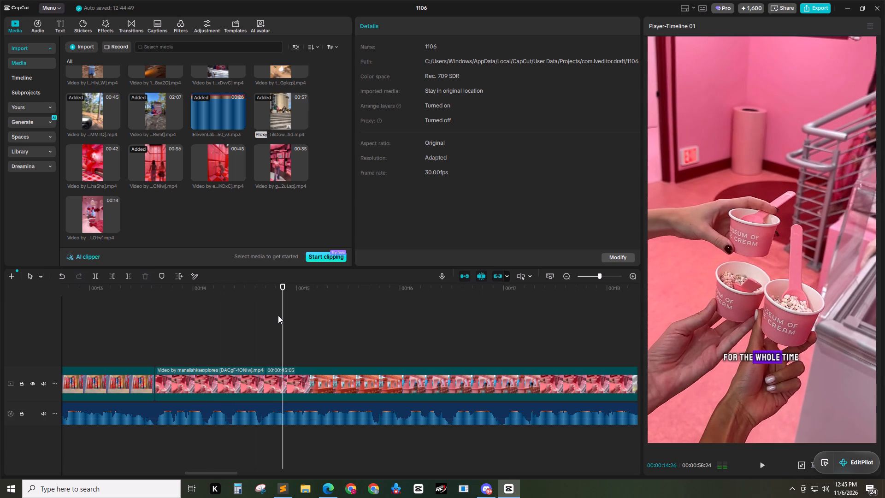
pyautogui.click(326, 384)
pyautogui.hotkey('ctrl', 'b')
# Trim the start of the second part to the pink diner counter shot and play across the cut.
pyautogui.moveTo(288, 285); pyautogui.dragTo(313, 289)
pyautogui.press('q')
pyautogui.click(274, 309)
pyautogui.moveTo(265, 288); pyautogui.dragTo(248, 288)
pyautogui.press('space')
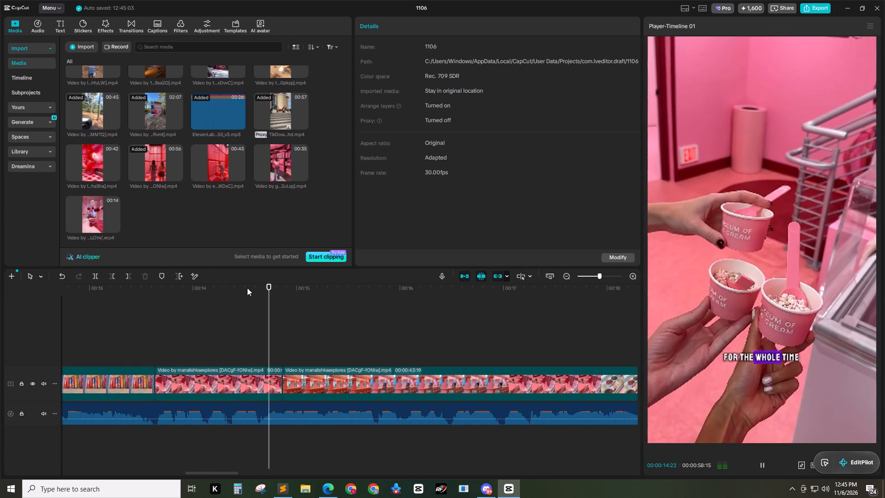
pyautogui.press('space')
# Scrub and play through the footage from the pink diner counter onward to examine which shots could follow the ice cream cups shot.
pyautogui.moveTo(323, 293); pyautogui.dragTo(347, 298)
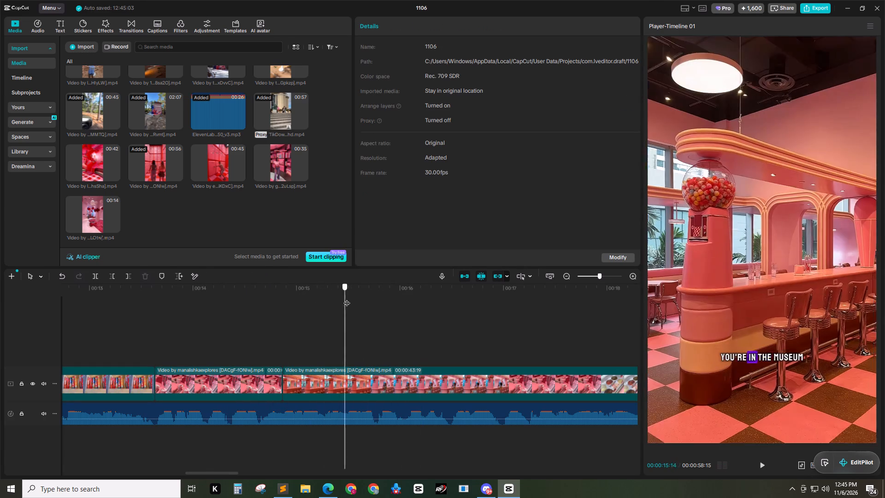
pyautogui.moveTo(347, 298); pyautogui.dragTo(530, 312)
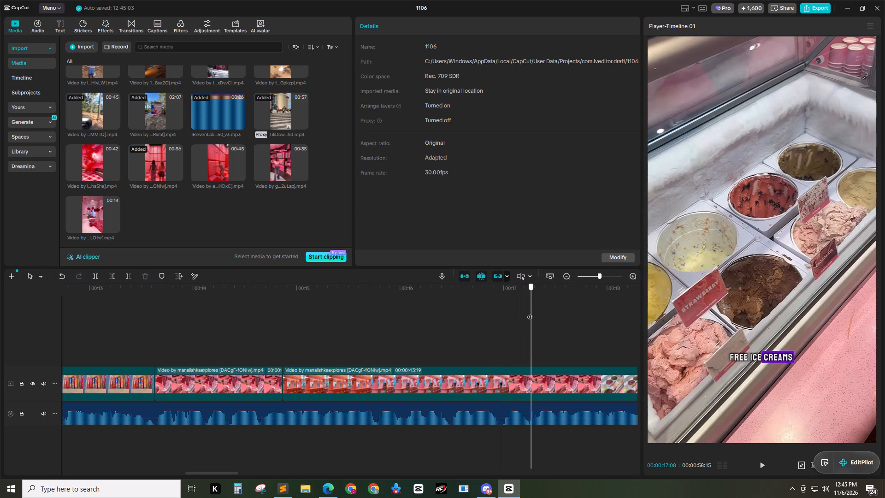
pyautogui.moveTo(530, 312); pyautogui.dragTo(265, 321)
pyautogui.press('space')
pyautogui.press('space')
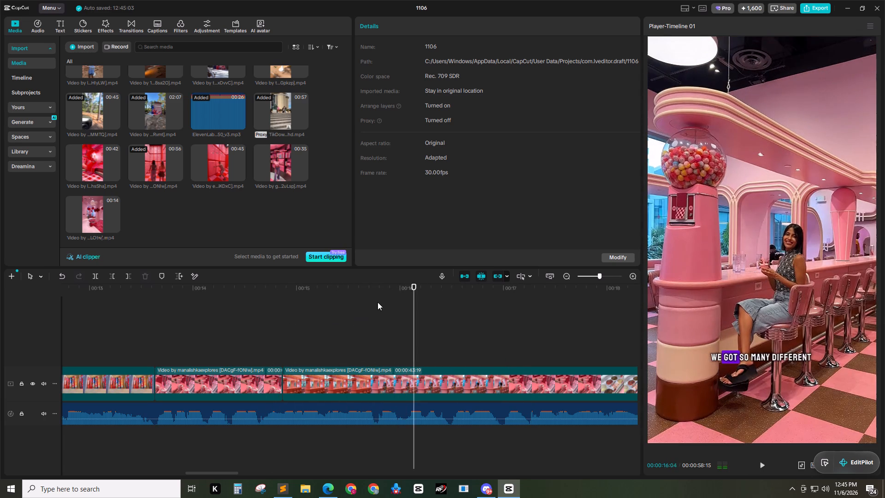
pyautogui.moveTo(378, 296); pyautogui.dragTo(562, 299)
pyautogui.doubleClick(565, 277)
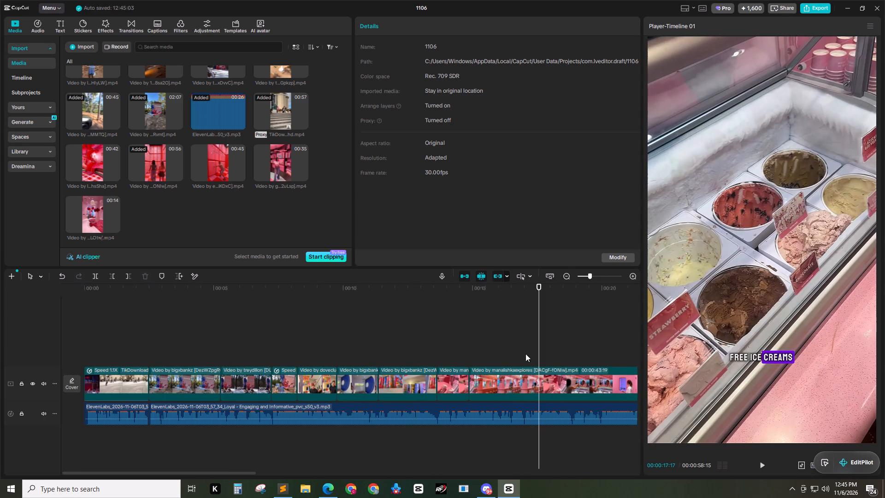
pyautogui.moveTo(211, 474); pyautogui.dragTo(279, 475)
pyautogui.moveTo(343, 288); pyautogui.dragTo(422, 294)
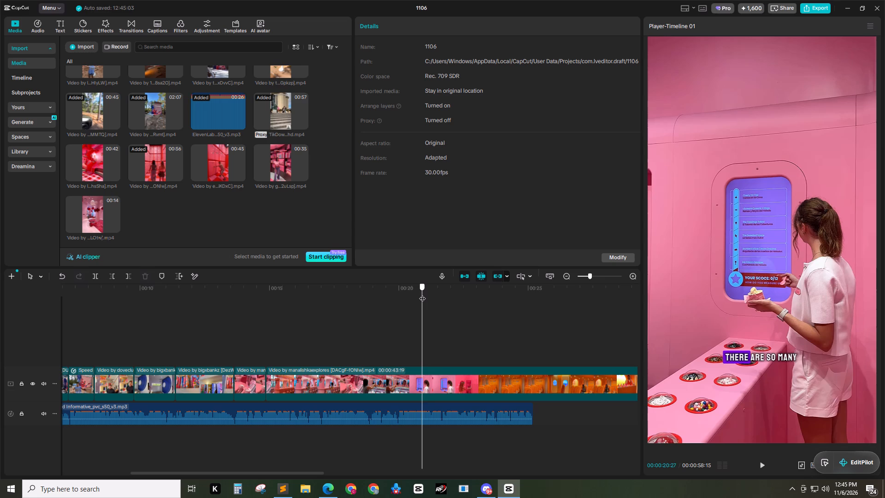
pyautogui.moveTo(422, 294); pyautogui.dragTo(396, 297)
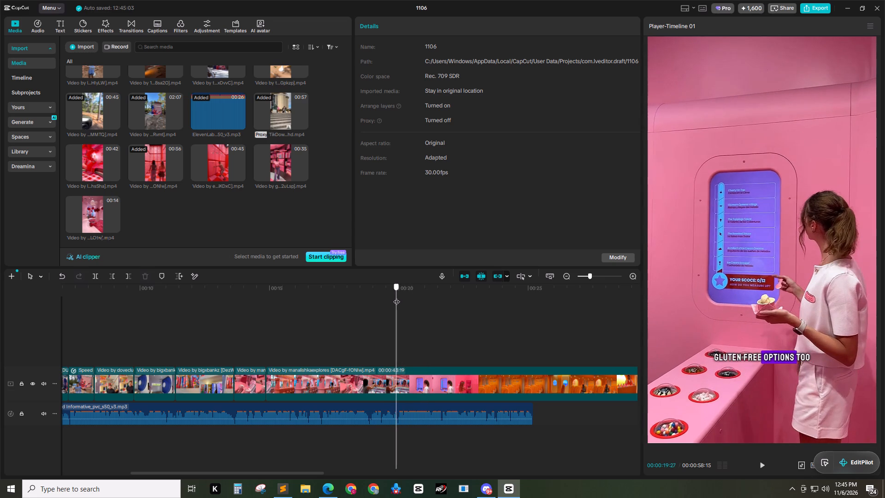
pyautogui.moveTo(396, 297); pyautogui.dragTo(358, 301)
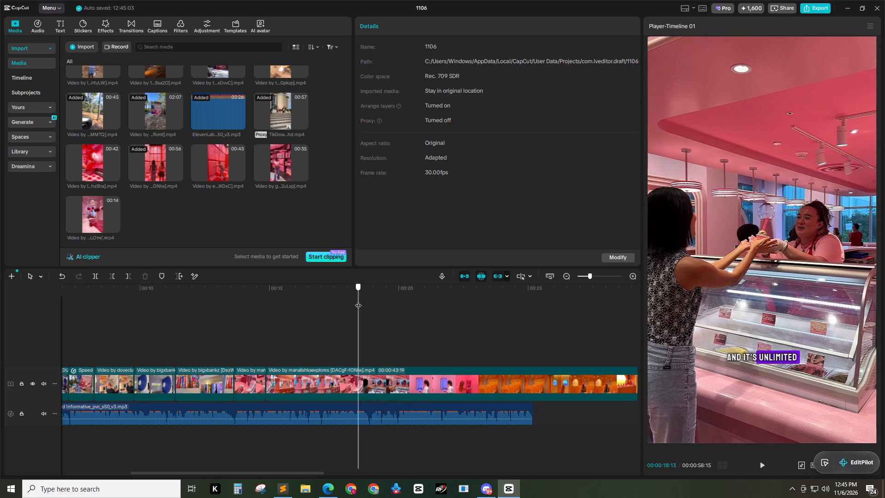
pyautogui.moveTo(358, 301); pyautogui.dragTo(572, 305)
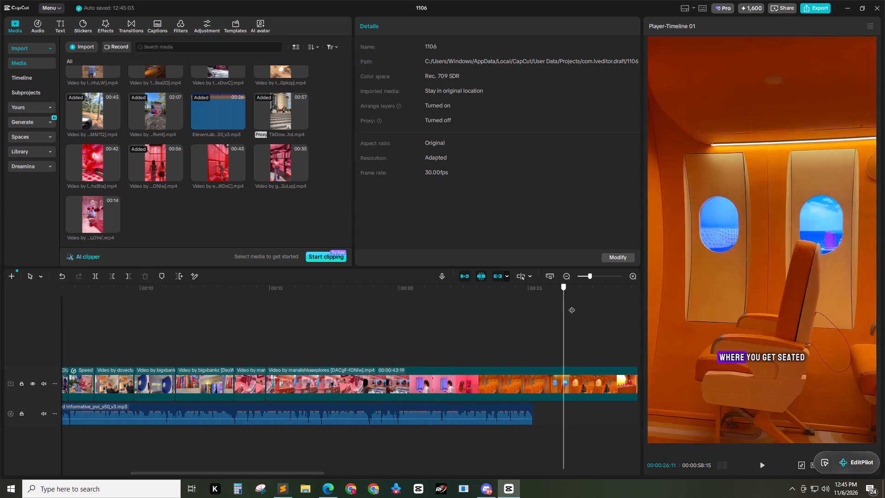
pyautogui.moveTo(572, 305); pyautogui.dragTo(234, 316)
pyautogui.press('space')
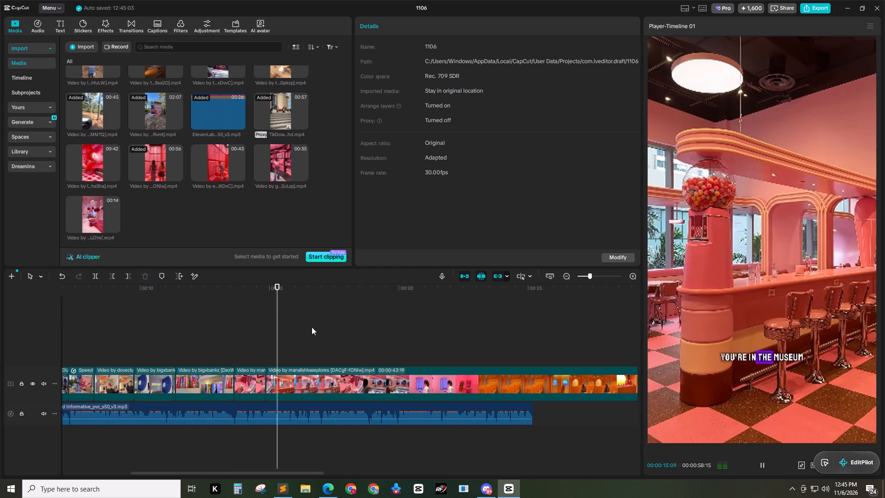
pyautogui.press('space')
pyautogui.moveTo(296, 290); pyautogui.dragTo(427, 296)
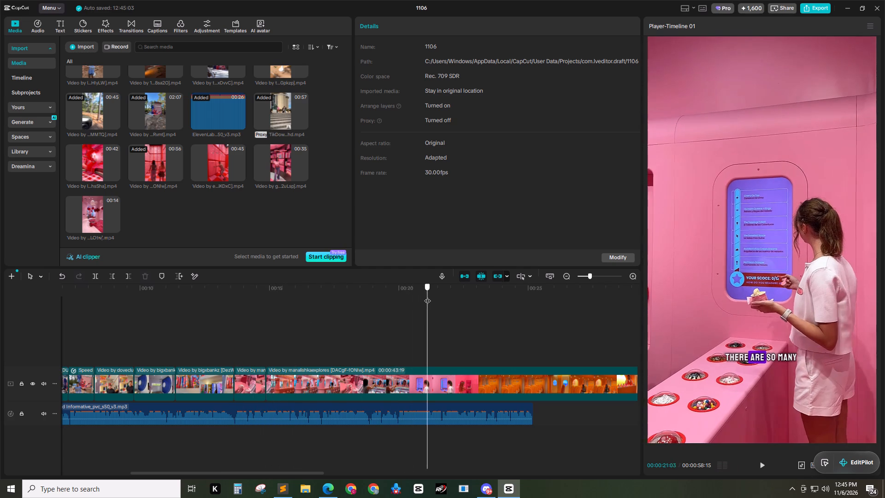
pyautogui.moveTo(427, 296); pyautogui.dragTo(472, 305)
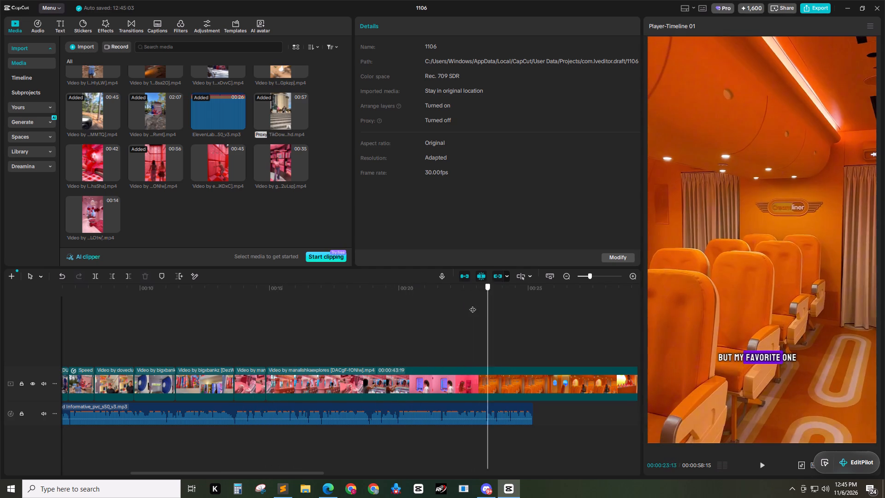
# Split the museum clip at 00:00:21:14, where the shot of the woman at the pink pull-handle wall begins.
pyautogui.moveTo(472, 305); pyautogui.dragTo(428, 305)
pyautogui.press('Right')
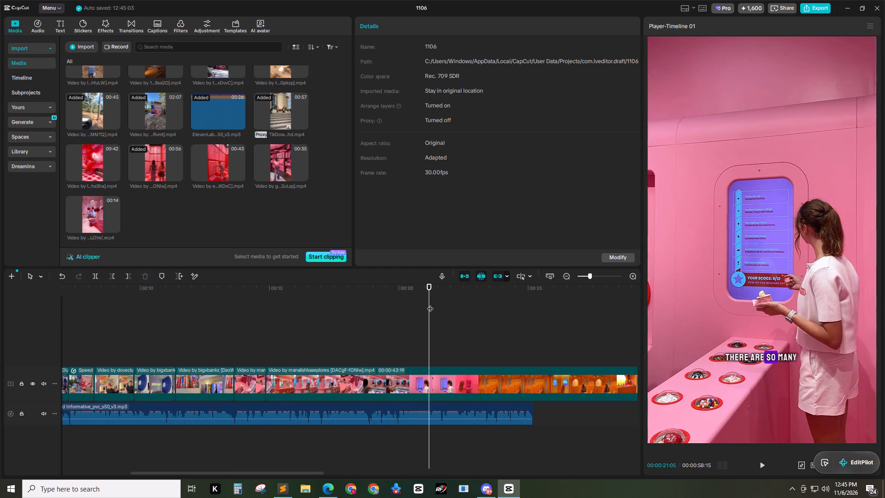
pyautogui.press('Right')
pyautogui.press('Right')
pyautogui.press('Right')
pyautogui.press('Right')
pyautogui.press('Right')
pyautogui.press('Right')
pyautogui.press('Right')
pyautogui.press('Right')
pyautogui.press('Right')
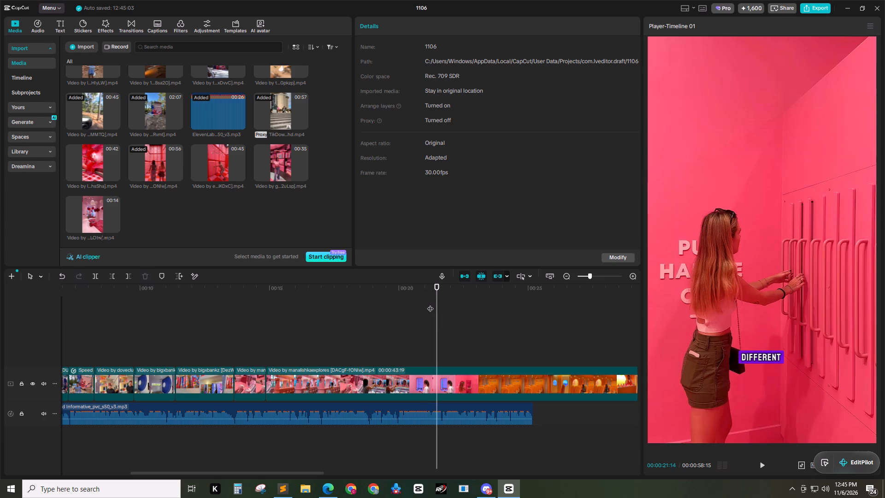
pyautogui.press('Left')
pyautogui.press('Right')
pyautogui.click(492, 379)
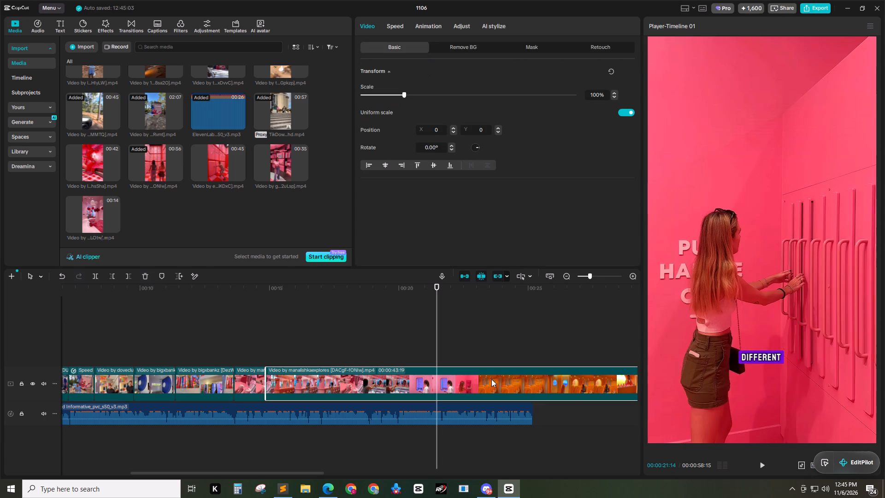
pyautogui.hotkey('ctrl', 'b')
# Move the split-off second part onto a track above, aligned with the start of the diner counter clip, and play it.
pyautogui.moveTo(499, 381); pyautogui.dragTo(329, 344)
pyautogui.click(278, 318)
pyautogui.moveTo(277, 283); pyautogui.dragTo(240, 284)
pyautogui.press('space')
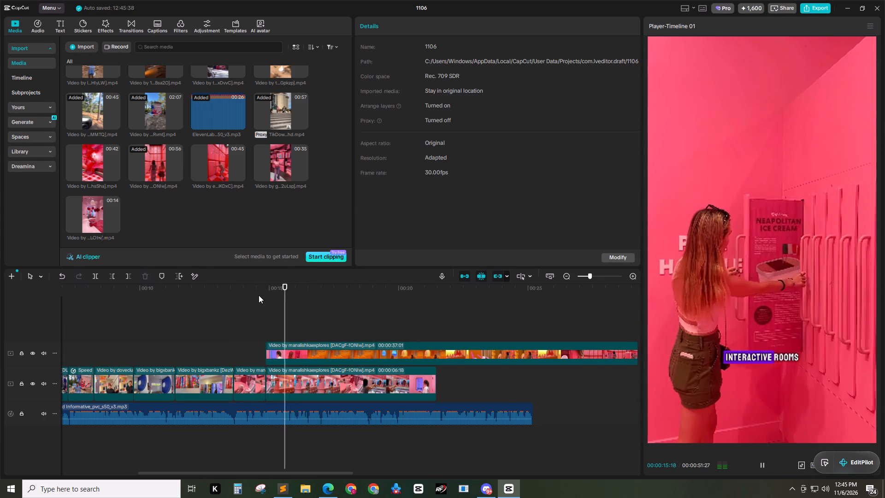
pyautogui.press('space')
# Play the pull-handle shot against the voiceover and split the upper clip at 00:00:16:02.
pyautogui.click(628, 275)
pyautogui.doubleClick(631, 275)
pyautogui.moveTo(306, 293); pyautogui.dragTo(303, 293)
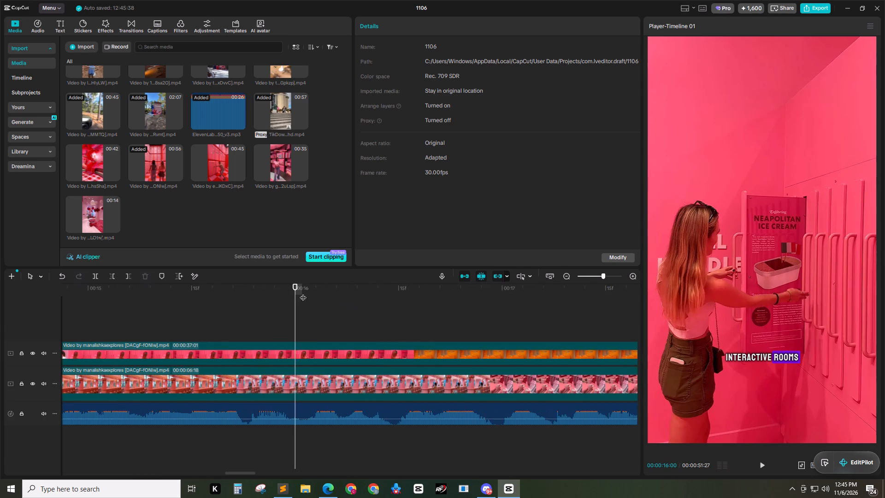
pyautogui.moveTo(303, 293); pyautogui.dragTo(276, 295)
pyautogui.press('space')
pyautogui.press('space')
pyautogui.moveTo(338, 296); pyautogui.dragTo(308, 296)
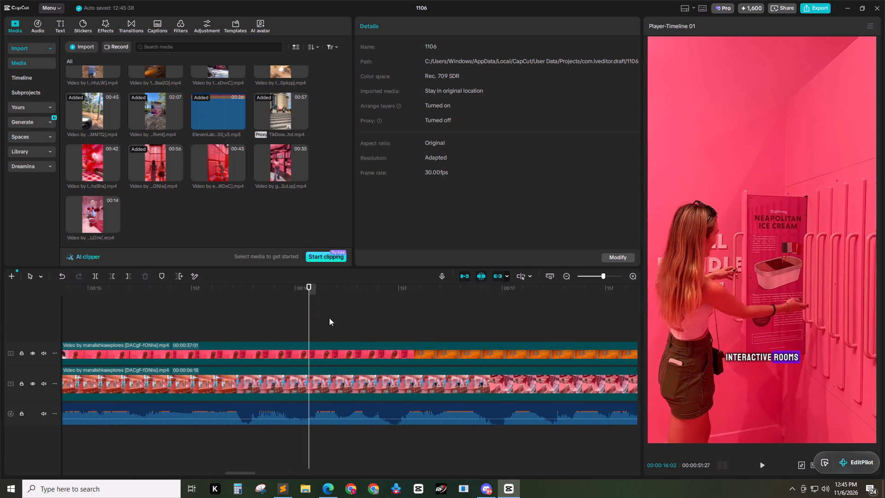
pyautogui.click(367, 353)
pyautogui.hotkey('ctrl', 'b')
# Insert the short pull-handle piece on the main track between the ice cream cups shot and the diner counter clip, then play the cut.
pyautogui.tripleClick(568, 274)
pyautogui.click(344, 373)
pyautogui.moveTo(365, 349); pyautogui.dragTo(372, 349)
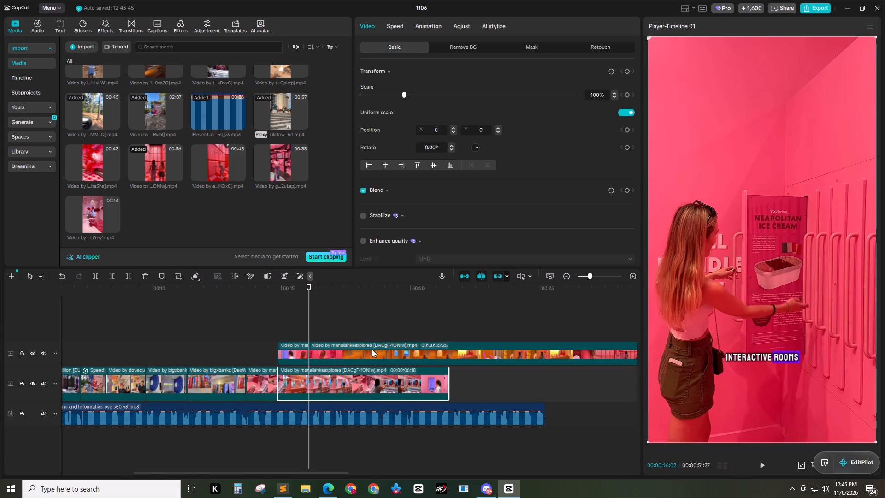
pyautogui.moveTo(372, 349); pyautogui.dragTo(505, 330)
pyautogui.click(382, 384)
pyautogui.moveTo(338, 384); pyautogui.dragTo(438, 364)
pyautogui.click(300, 357)
pyautogui.moveTo(293, 358); pyautogui.dragTo(297, 395)
pyautogui.click(427, 362)
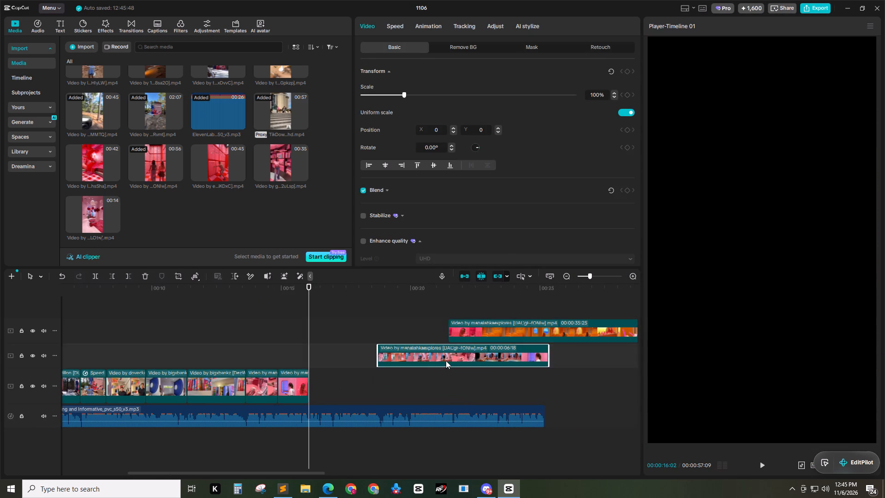
pyautogui.moveTo(446, 361); pyautogui.dragTo(394, 395)
pyautogui.click(343, 338)
pyautogui.moveTo(328, 288); pyautogui.dragTo(301, 290)
pyautogui.press('space')
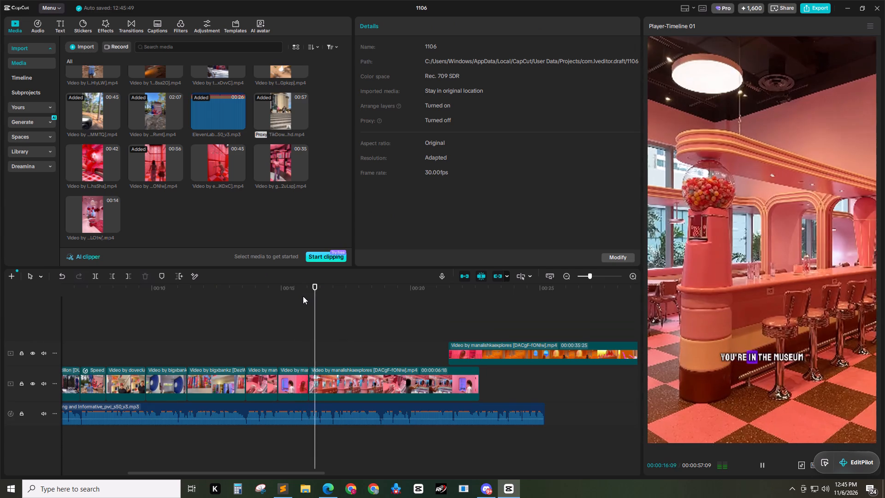
pyautogui.press('space')
# Delete the diner counter clip and put the remaining Creamliner footage on the main track directly after the pull-handle shot.
pyautogui.moveTo(366, 292); pyautogui.dragTo(432, 305)
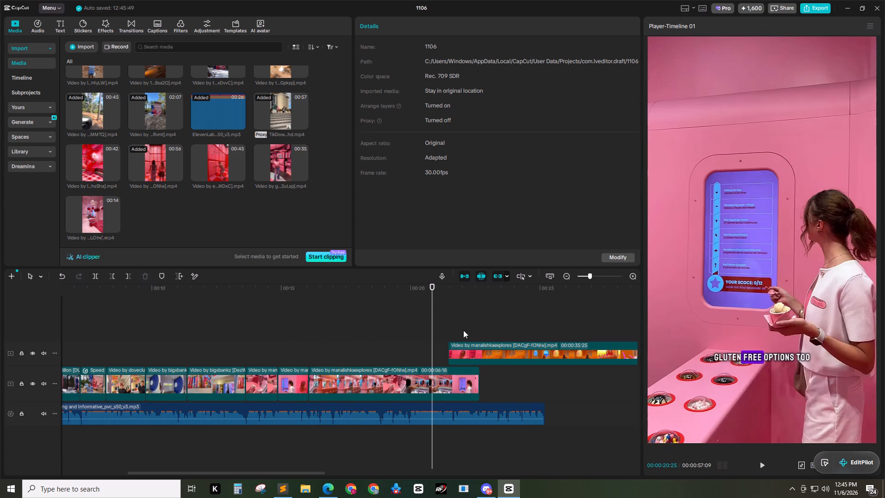
pyautogui.click(514, 364)
pyautogui.moveTo(511, 356); pyautogui.dragTo(368, 358)
pyautogui.moveTo(348, 287); pyautogui.dragTo(336, 287)
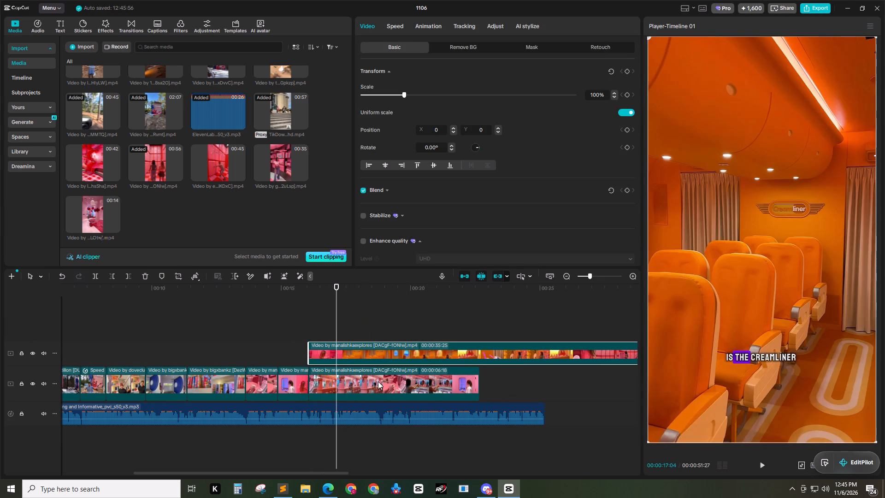
pyautogui.click(378, 381)
pyautogui.press('Delete')
pyautogui.moveTo(362, 358); pyautogui.dragTo(365, 381)
# Trim the start of the remaining clip to the shot of two women in the banana room and play it.
pyautogui.click(337, 334)
pyautogui.moveTo(337, 292); pyautogui.dragTo(366, 296)
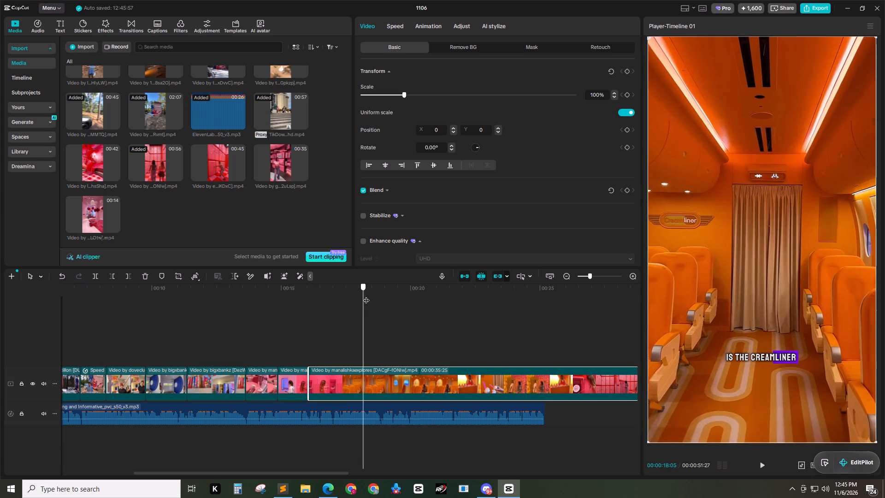
pyautogui.moveTo(366, 296); pyautogui.dragTo(499, 306)
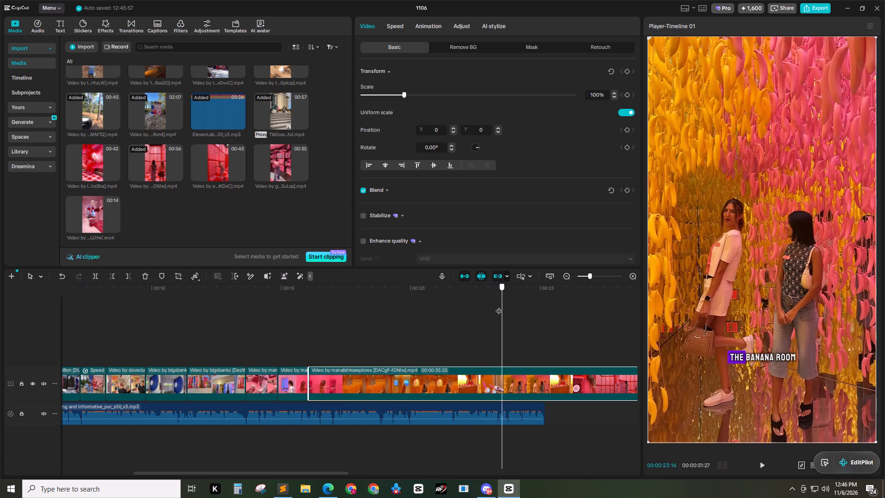
pyautogui.moveTo(499, 306); pyautogui.dragTo(489, 308)
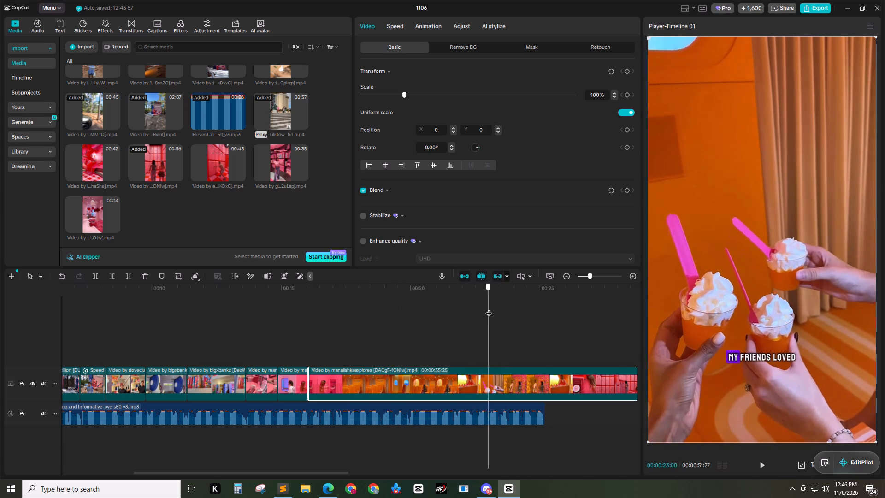
pyautogui.moveTo(489, 308); pyautogui.dragTo(501, 308)
pyautogui.click(518, 379)
pyautogui.write('q')
pyautogui.press('space')
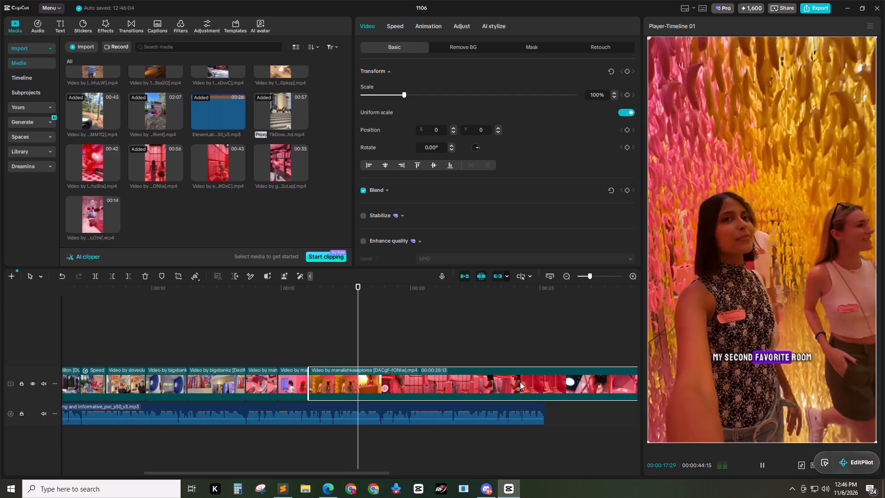
pyautogui.press('space')
# Play the banana room shot against the voiceover and split the clip at 00:00:17:00.
pyautogui.moveTo(367, 293); pyautogui.dragTo(310, 294)
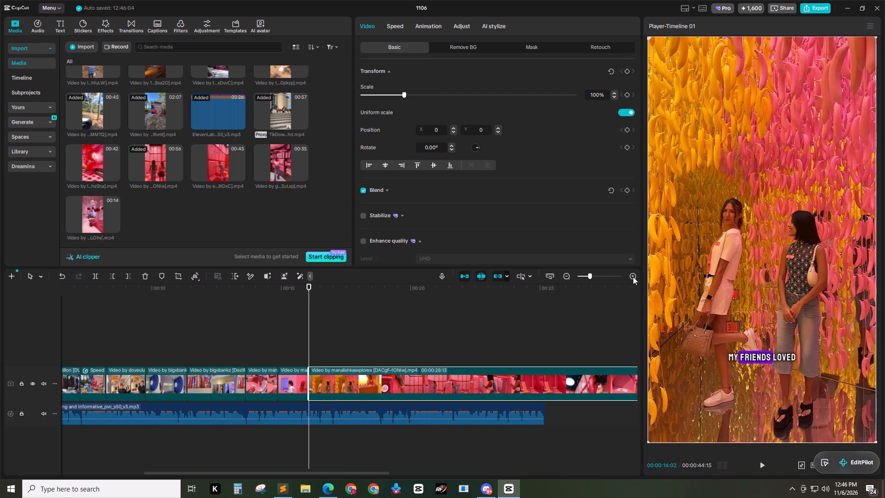
pyautogui.doubleClick(633, 277)
pyautogui.press('space')
pyautogui.press('space')
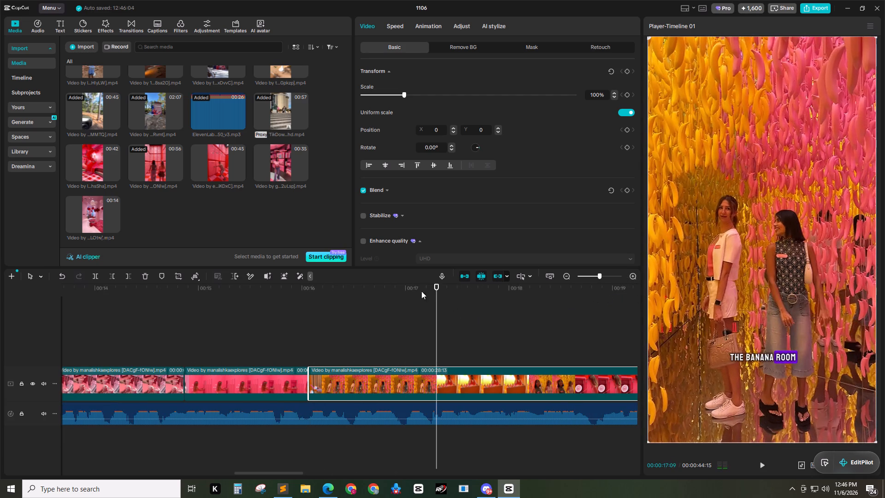
pyautogui.moveTo(413, 290); pyautogui.dragTo(304, 298)
pyautogui.moveTo(304, 298); pyautogui.dragTo(318, 311)
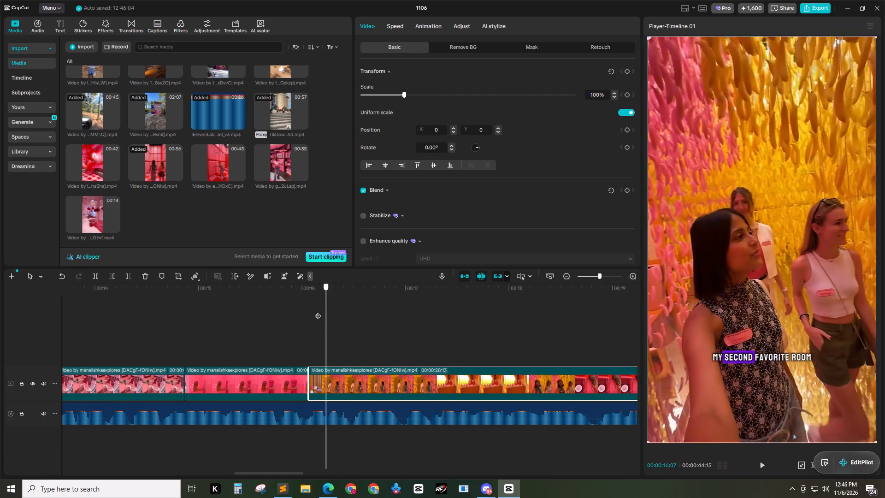
pyautogui.moveTo(318, 311); pyautogui.dragTo(317, 311)
pyautogui.press('space')
pyautogui.press('space')
pyautogui.click(409, 291)
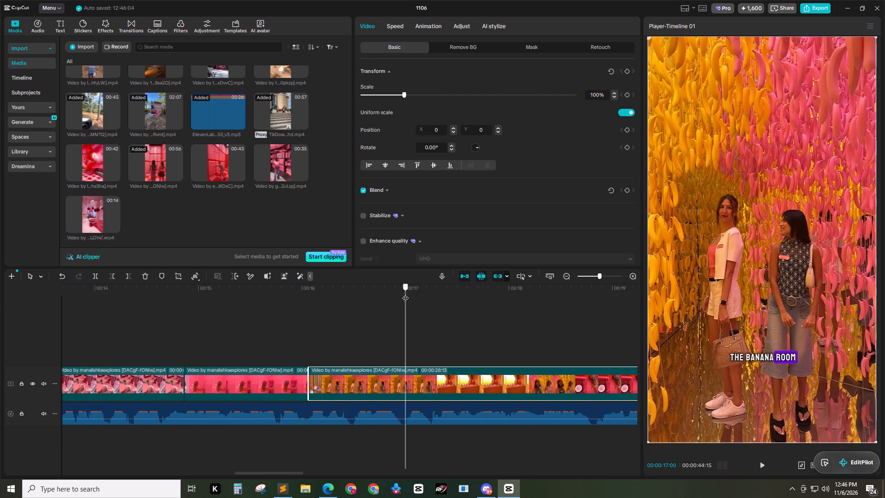
pyautogui.click(454, 380)
pyautogui.hotkey('ctrl', 'b')
# Trim the start of the second part to the pink refrigerator room shot and play it.
pyautogui.doubleClick(572, 277)
pyautogui.click(568, 278)
pyautogui.moveTo(411, 287); pyautogui.dragTo(483, 290)
pyautogui.click(521, 380)
pyautogui.press('q')
pyautogui.press('space')
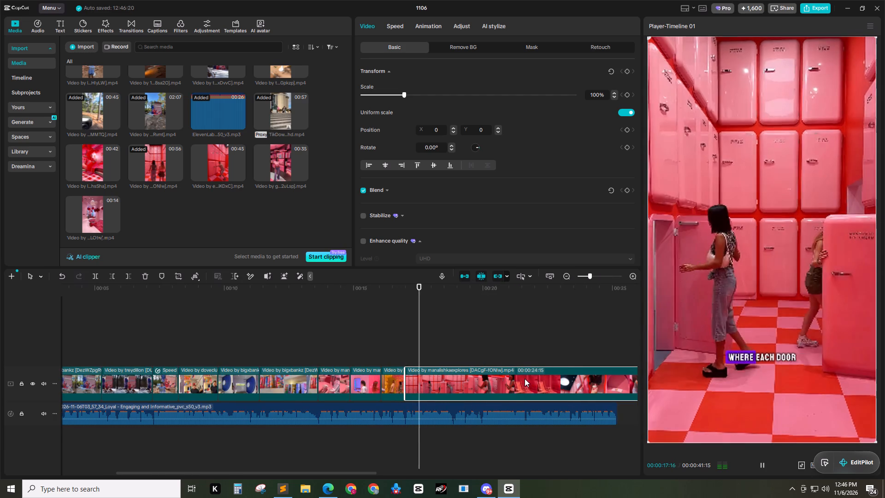
pyautogui.press('space')
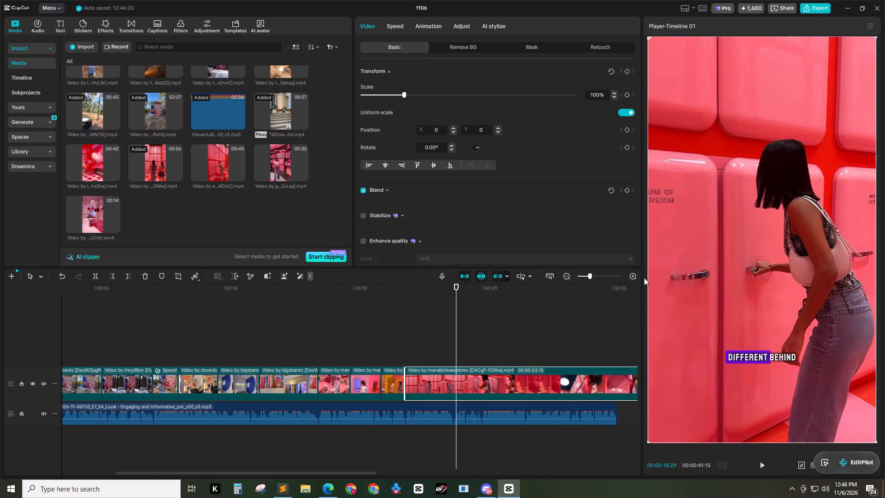
# Check the video script in Sublime Text and return to the CapCut timeline.
pyautogui.click(282, 493)
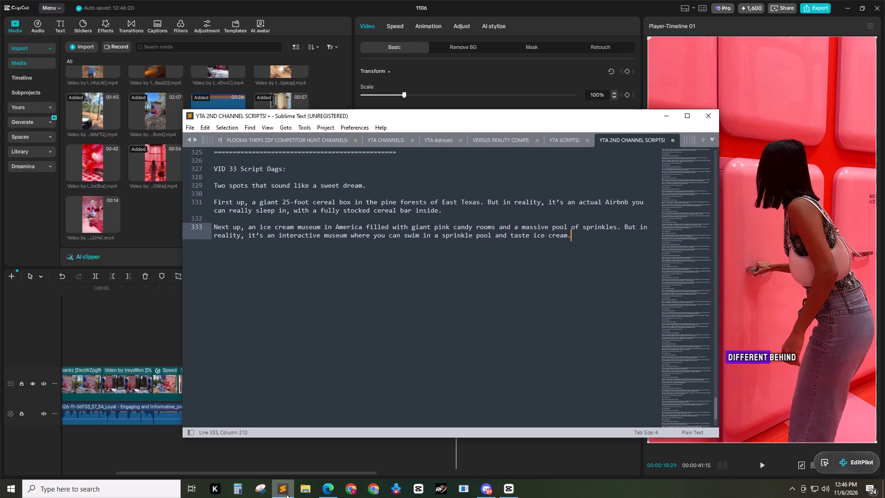
pyautogui.click(286, 494)
pyautogui.click(149, 219)
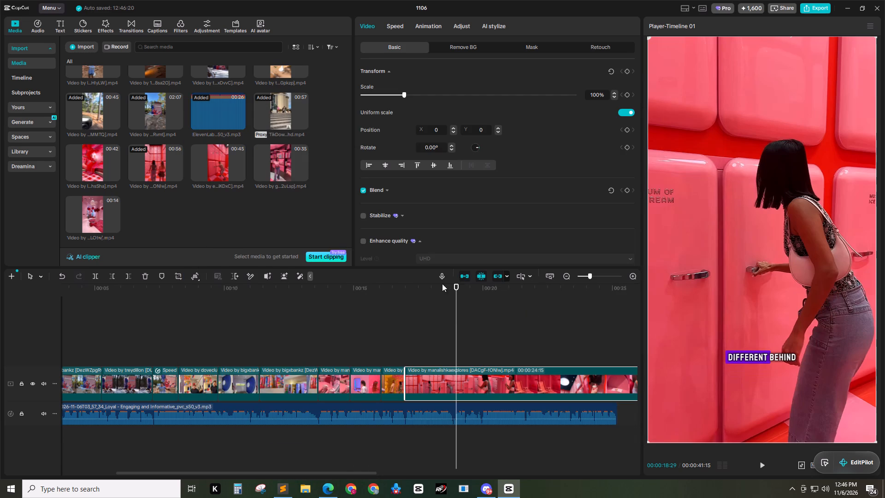
# Play the pink refrigerator room shot against the voiceover and split the clip at 00:00:18:00.
pyautogui.moveTo(439, 284); pyautogui.dragTo(403, 291)
pyautogui.doubleClick(631, 274)
pyautogui.press('space')
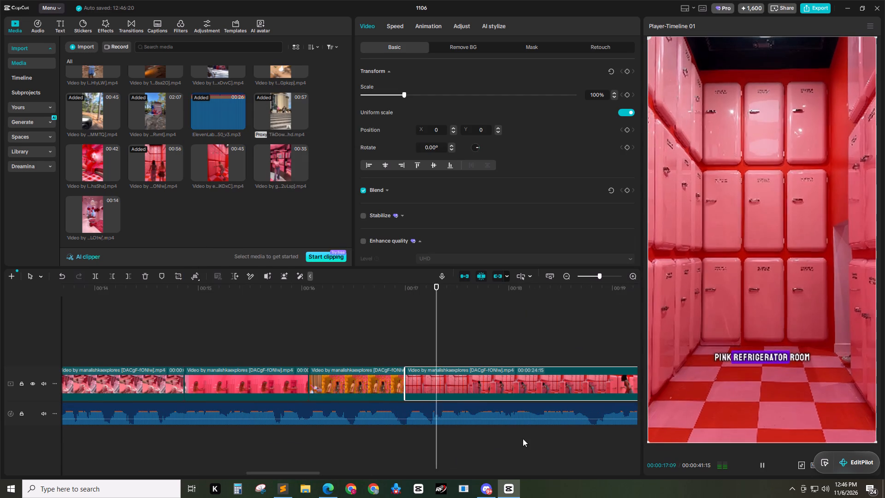
pyautogui.press('space')
pyautogui.moveTo(523, 295); pyautogui.dragTo(467, 299)
pyautogui.press('space')
pyautogui.press('space')
pyautogui.click(507, 289)
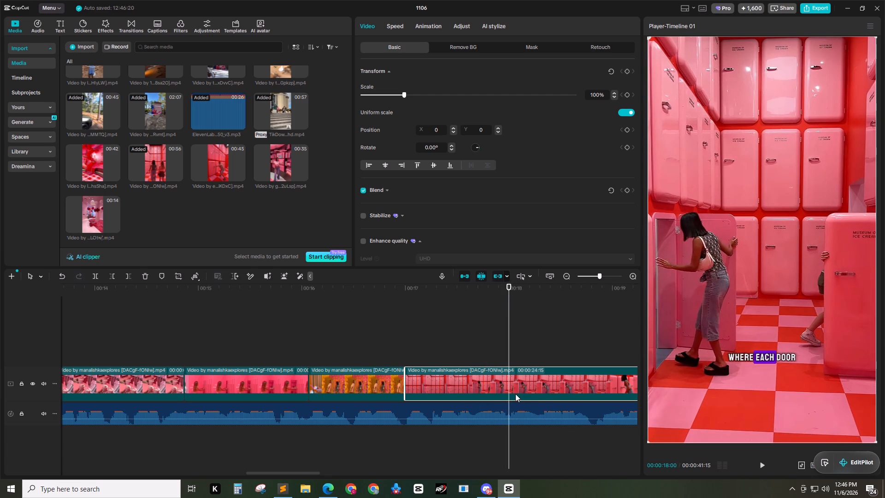
pyautogui.click(541, 403)
pyautogui.moveTo(313, 474); pyautogui.dragTo(362, 472)
pyautogui.moveTo(361, 472); pyautogui.dragTo(356, 473)
pyautogui.click(363, 381)
pyautogui.hotkey('ctrl', 'b')
# Place the 14-second sprinkle pool video on a track above the main footage, starting at 00:00:18:00.
pyautogui.moveTo(91, 216); pyautogui.dragTo(183, 290)
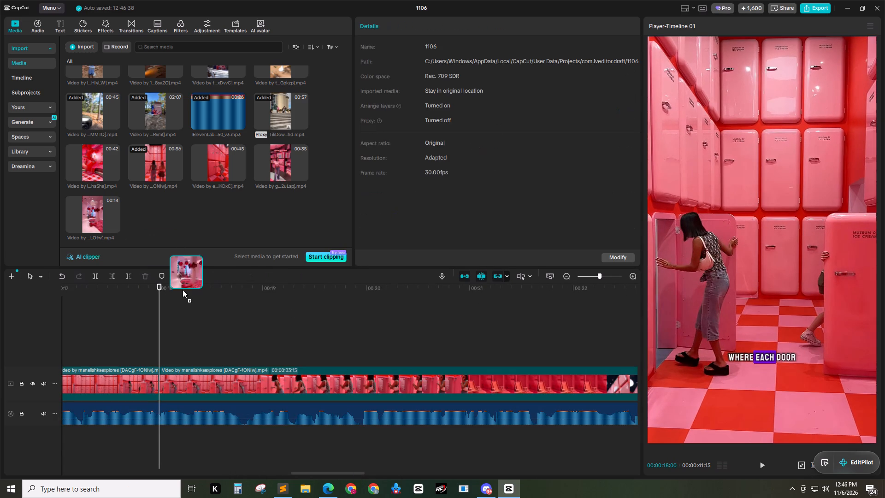
pyautogui.moveTo(183, 290); pyautogui.dragTo(162, 351)
# Trim the start of the sprinkle pool clip to the woman jumping off the red bench and realign it to 00:00:18:00.
pyautogui.press('space')
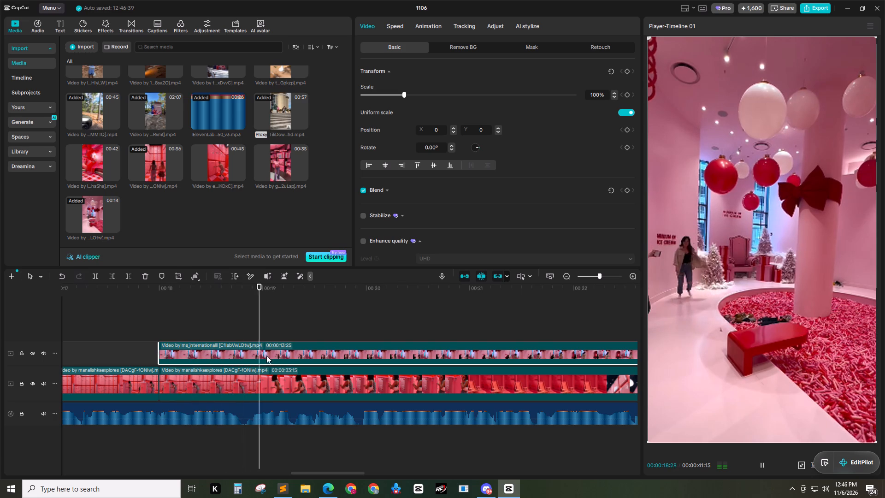
pyautogui.press('space')
pyautogui.moveTo(269, 295); pyautogui.dragTo(465, 300)
pyautogui.press('q')
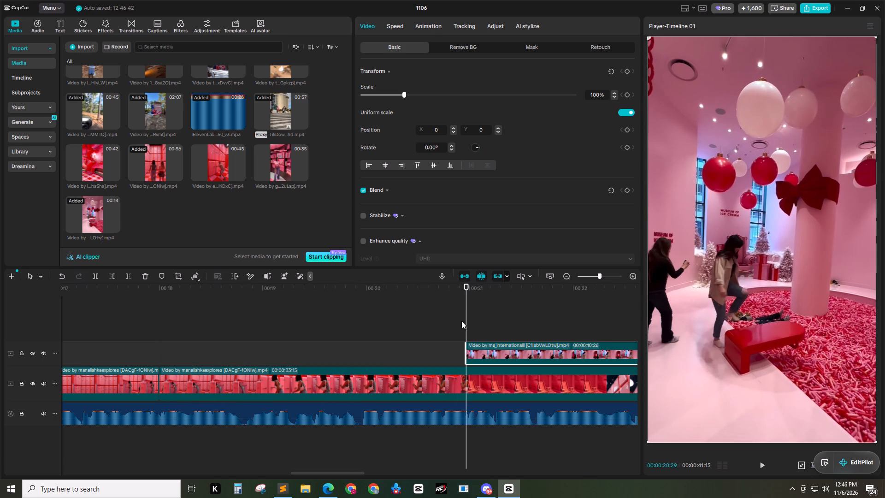
pyautogui.moveTo(501, 352); pyautogui.dragTo(196, 356)
pyautogui.moveTo(179, 289); pyautogui.dragTo(201, 290)
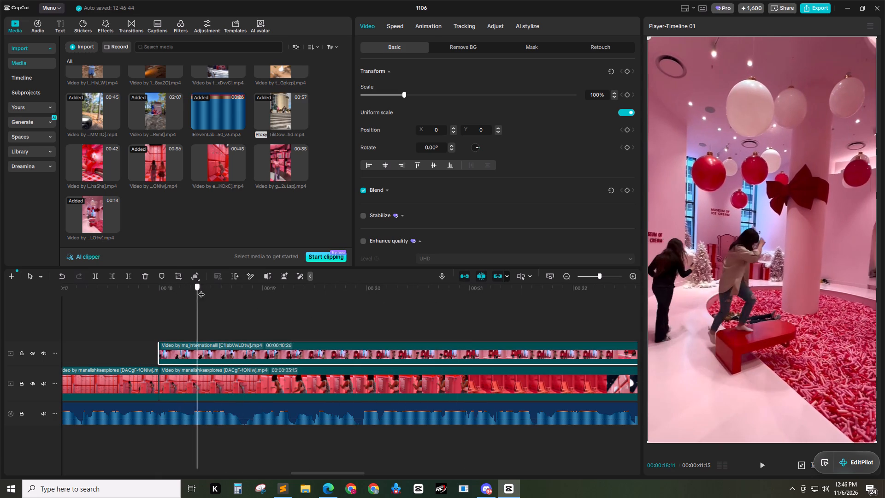
pyautogui.moveTo(201, 290); pyautogui.dragTo(330, 294)
pyautogui.moveTo(330, 294); pyautogui.dragTo(299, 296)
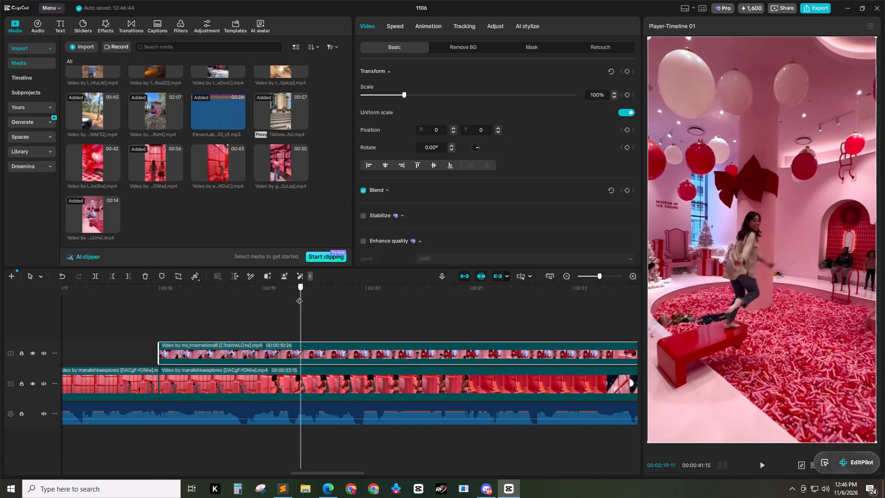
pyautogui.moveTo(299, 296); pyautogui.dragTo(285, 297)
pyautogui.press('q')
pyautogui.moveTo(318, 352); pyautogui.dragTo(190, 357)
pyautogui.click(187, 326)
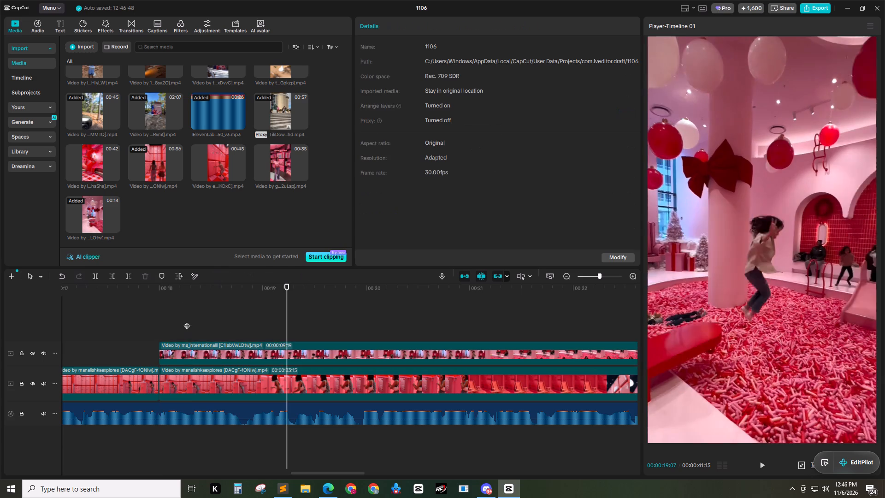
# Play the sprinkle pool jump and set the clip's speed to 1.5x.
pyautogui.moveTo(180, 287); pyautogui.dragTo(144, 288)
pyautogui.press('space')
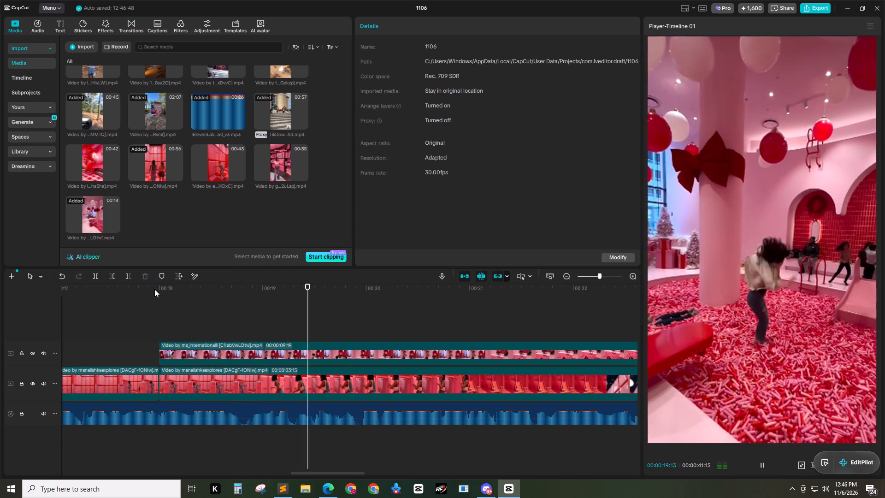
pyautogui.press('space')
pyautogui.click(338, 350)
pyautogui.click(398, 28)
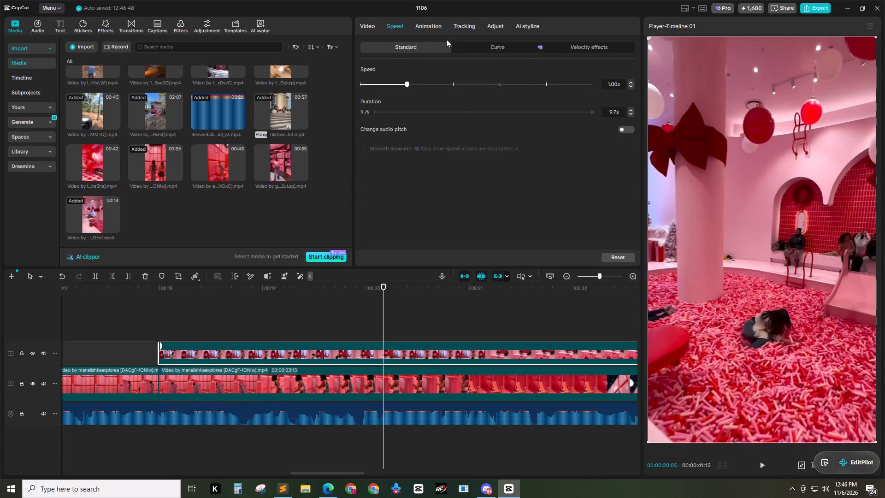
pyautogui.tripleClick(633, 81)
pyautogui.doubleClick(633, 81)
# Replay the sprinkle pool jump and set the clip's speed to 2.00x.
pyautogui.click(226, 318)
pyautogui.moveTo(202, 281); pyautogui.dragTo(141, 285)
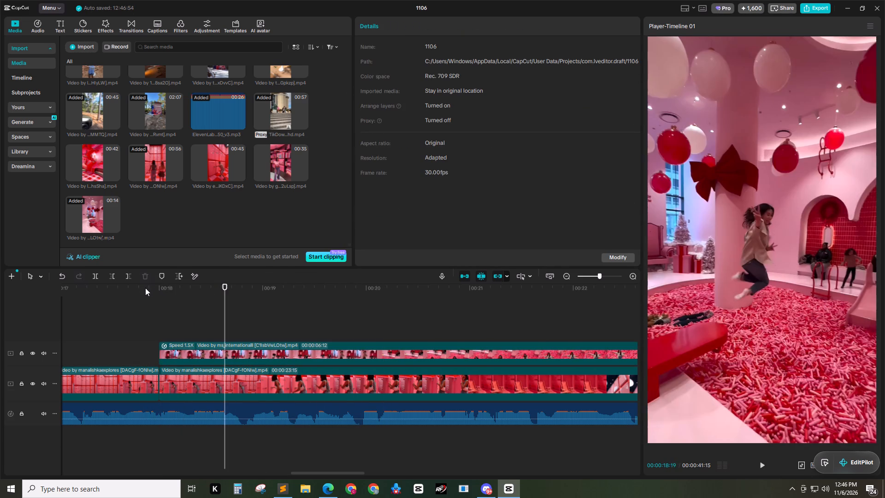
pyautogui.click(147, 292)
pyautogui.press('space')
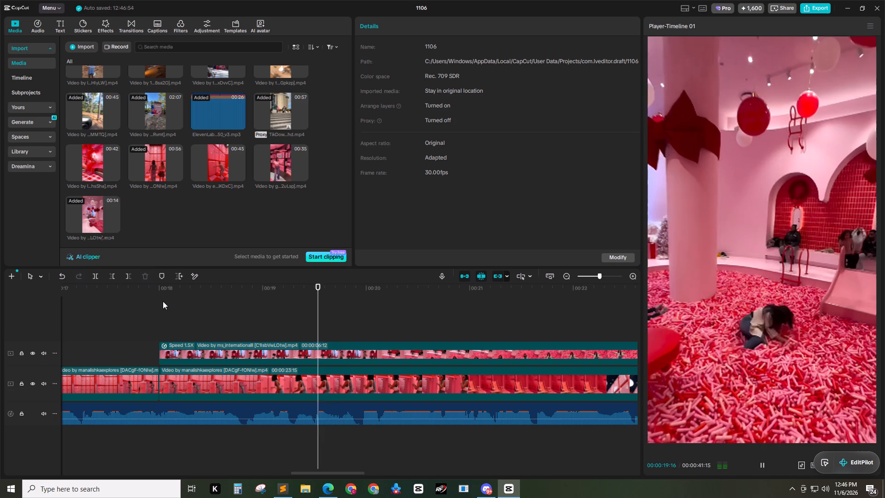
pyautogui.press('space')
pyautogui.click(266, 360)
pyautogui.click(396, 27)
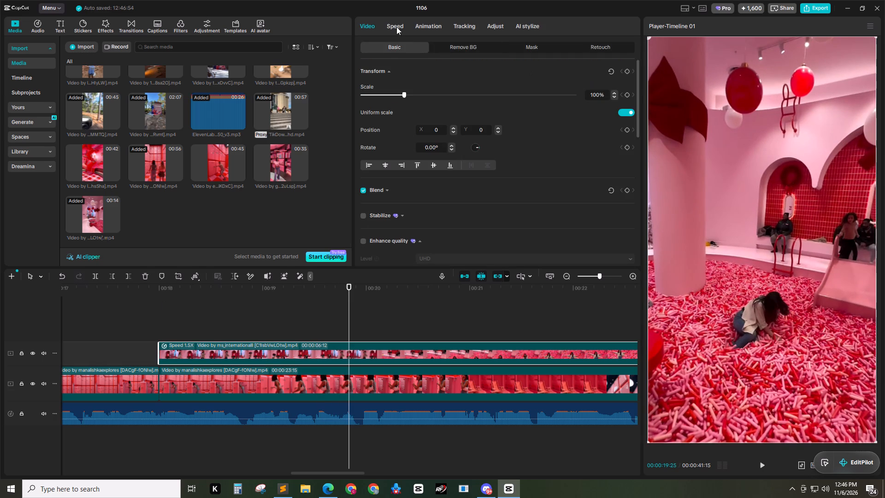
pyautogui.tripleClick(630, 82)
pyautogui.doubleClick(630, 82)
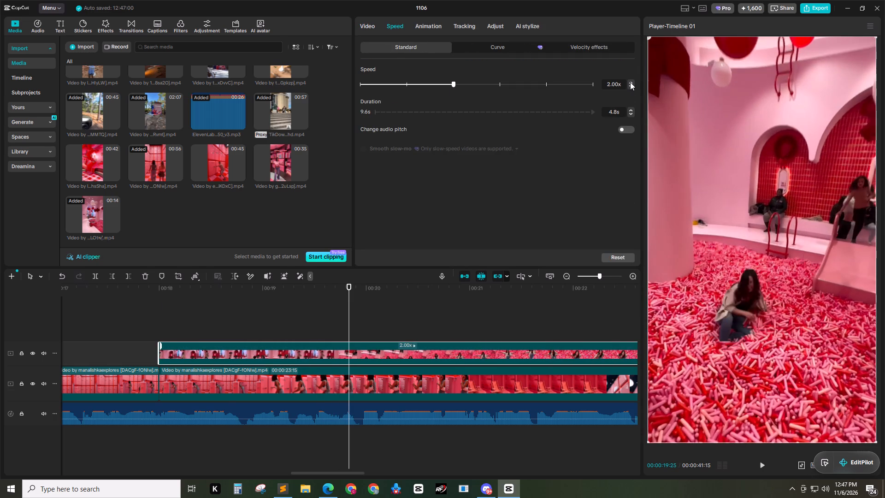
# Play the sprinkle pool shot against the voiceover and trim its end at 00:00:19:29.
pyautogui.moveTo(233, 316); pyautogui.dragTo(229, 316)
pyautogui.moveTo(194, 299); pyautogui.dragTo(112, 300)
pyautogui.click(130, 296)
pyautogui.press('space')
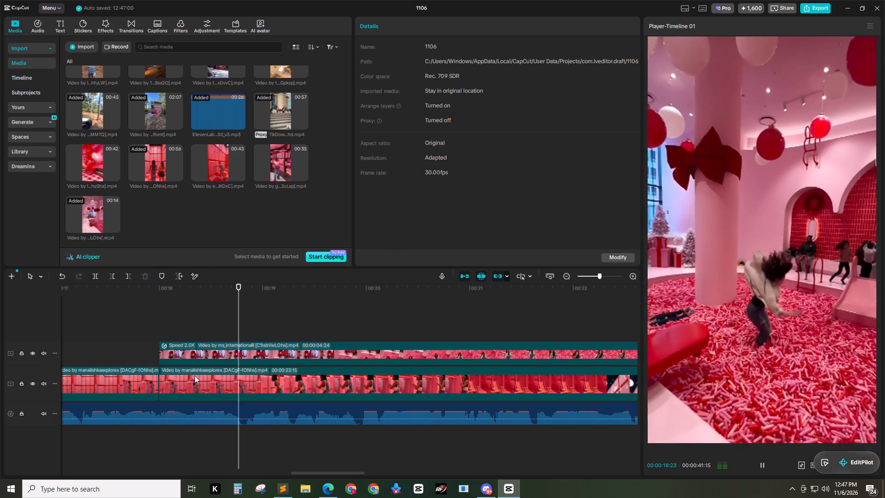
pyautogui.press('space')
pyautogui.moveTo(346, 292); pyautogui.dragTo(353, 292)
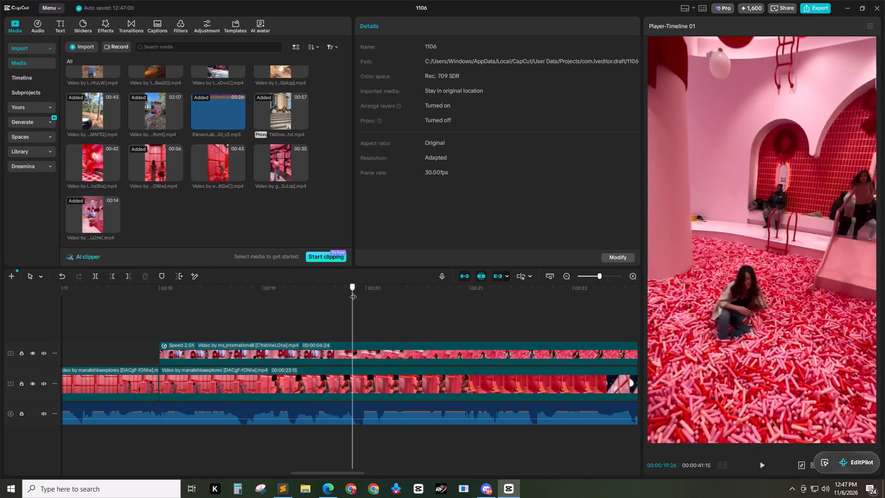
pyautogui.moveTo(353, 292); pyautogui.dragTo(361, 292)
pyautogui.click(373, 353)
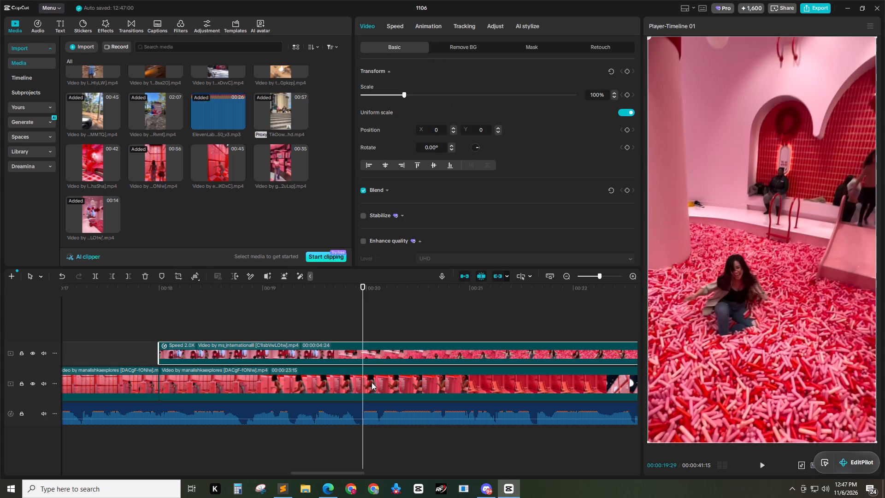
pyautogui.press('w')
# Trim the start of the main refrigerator clip at 00:00:19:29 and insert the sprinkle pool shot before it at 00:00:18:00.
pyautogui.click(372, 386)
pyautogui.press('q')
pyautogui.moveTo(332, 354); pyautogui.dragTo(333, 355)
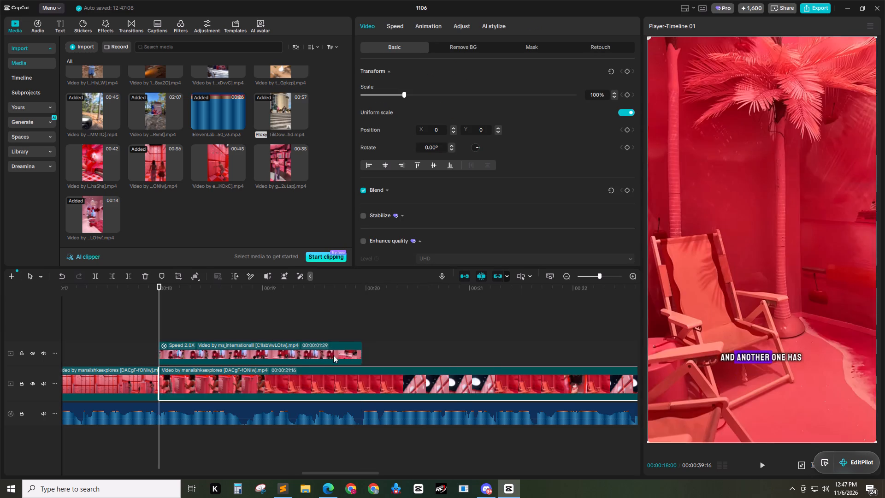
pyautogui.moveTo(333, 355); pyautogui.dragTo(310, 398)
# Review the sprinkle pool shot and the following refrigerator door and beach chair footage against the voiceover.
pyautogui.click(414, 382)
pyautogui.moveTo(397, 288); pyautogui.dragTo(533, 296)
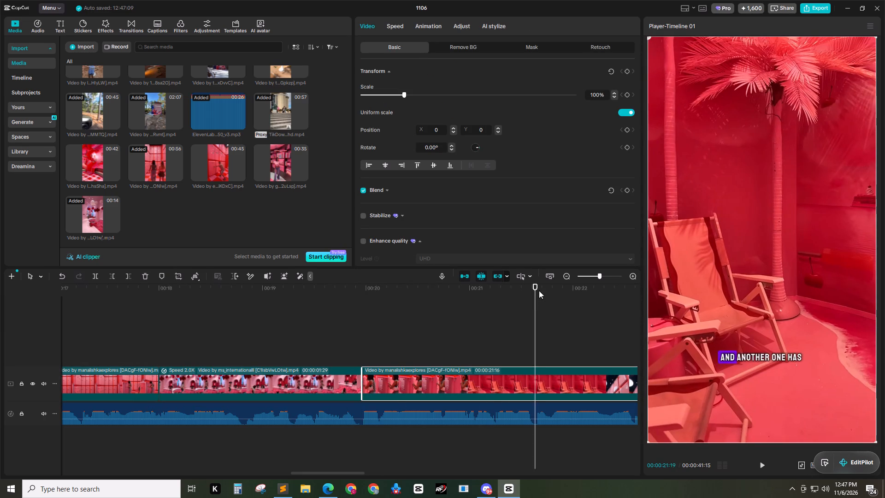
pyautogui.moveTo(536, 293); pyautogui.dragTo(370, 304)
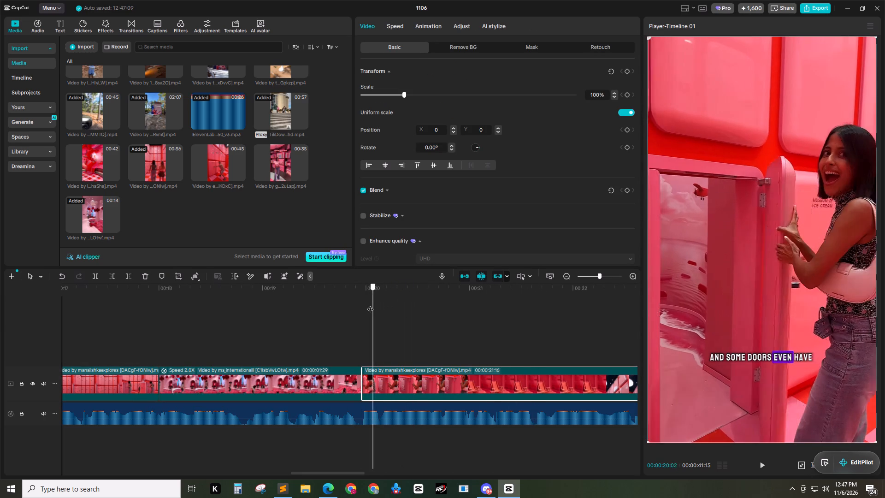
pyautogui.moveTo(370, 304); pyautogui.dragTo(312, 309)
pyautogui.press('space')
pyautogui.press('space')
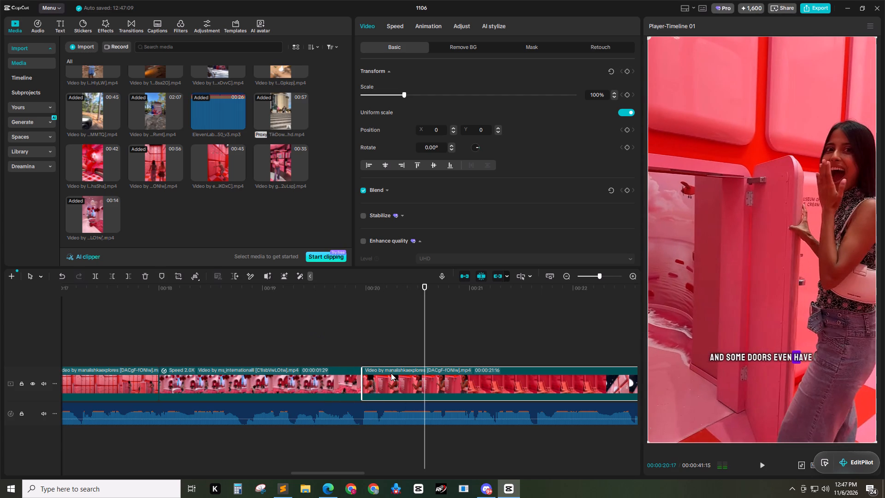
pyautogui.click(392, 376)
pyautogui.click(212, 326)
pyautogui.click(367, 342)
pyautogui.moveTo(358, 294); pyautogui.dragTo(298, 294)
pyautogui.press('space')
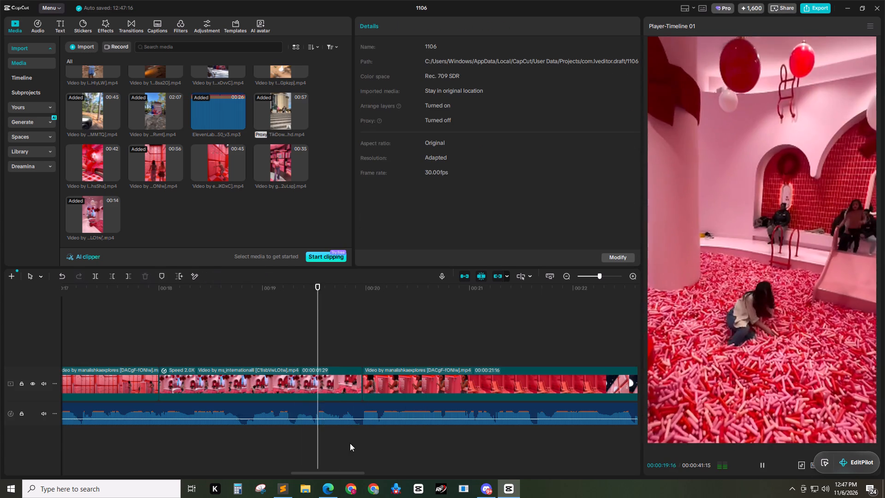
pyautogui.moveTo(331, 471); pyautogui.dragTo(365, 472)
pyautogui.press('space')
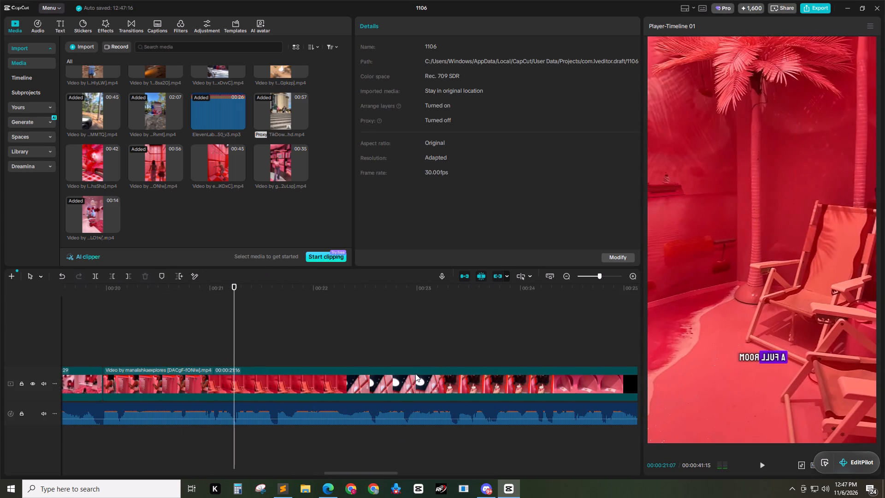
# Check the ice cream museum lines of the video script in Sublime Text and return to the CapCut timeline.
pyautogui.click(287, 484)
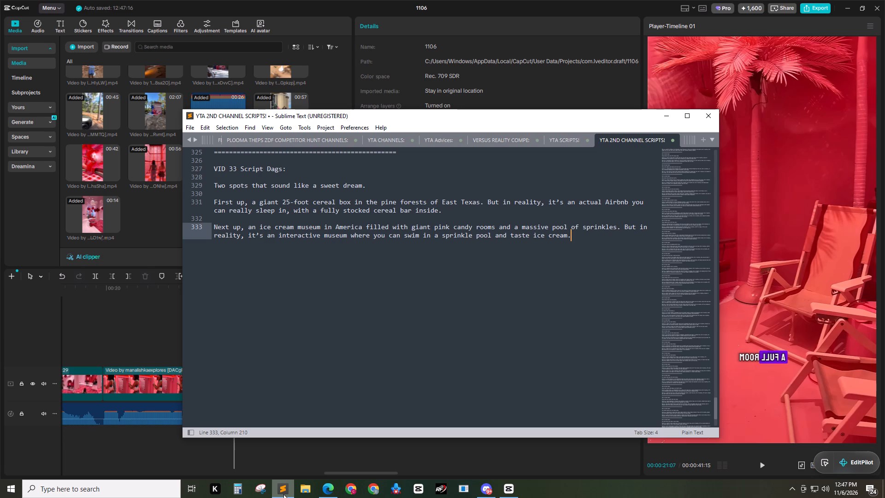
pyautogui.click(283, 494)
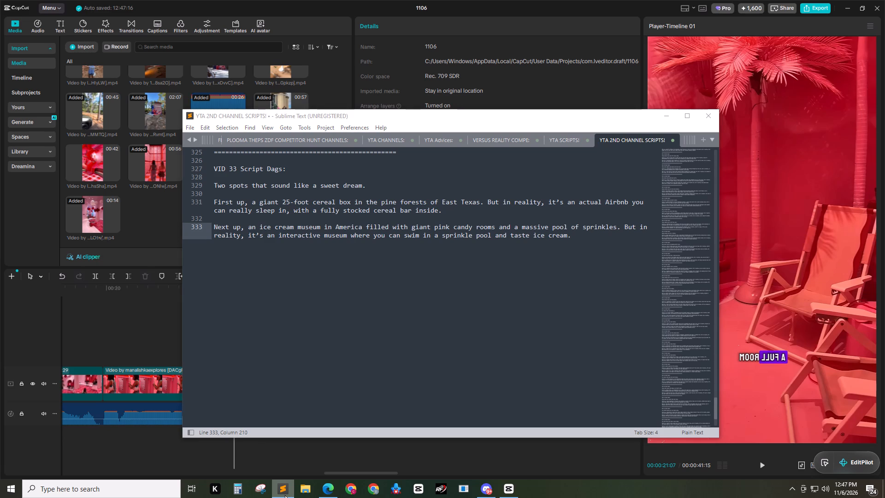
pyautogui.click(287, 486)
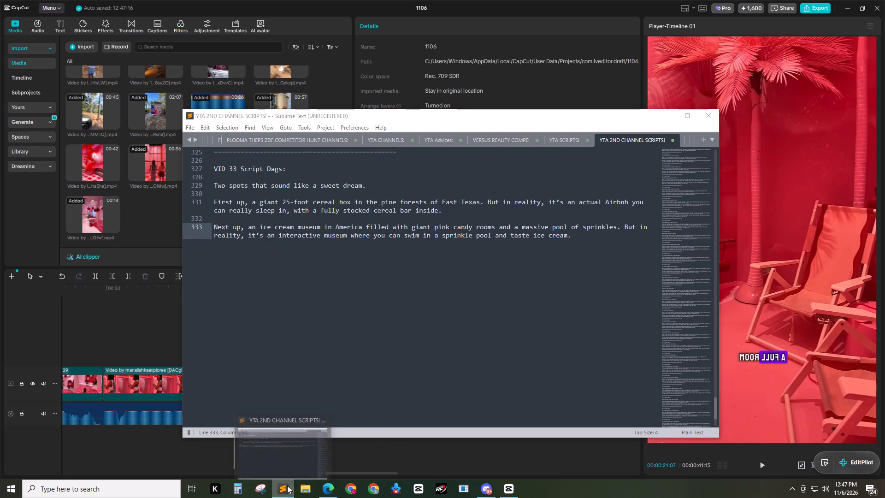
pyautogui.click(156, 224)
# Replay the refrigerator door and beach chair footage against the voiceover to find a cut point.
pyautogui.click(271, 348)
pyautogui.moveTo(247, 301); pyautogui.dragTo(198, 299)
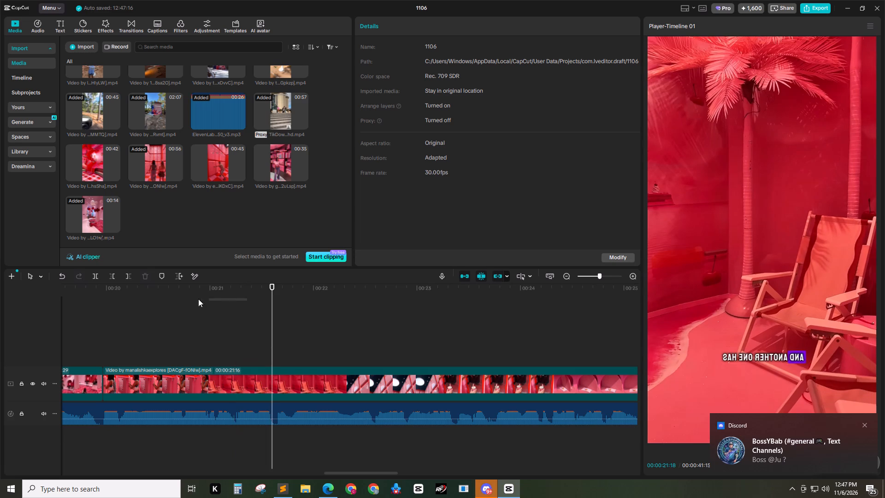
pyautogui.moveTo(198, 299); pyautogui.dragTo(140, 299)
pyautogui.moveTo(150, 286); pyautogui.dragTo(105, 286)
pyautogui.press('space')
pyautogui.press('space')
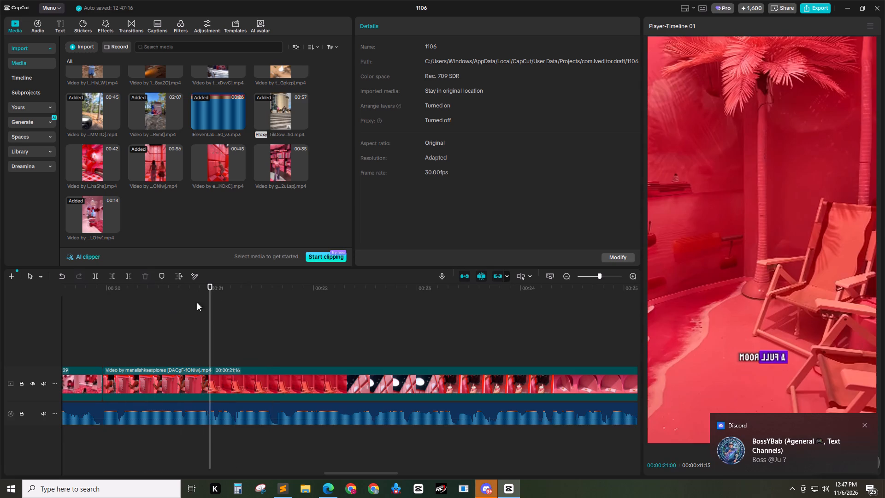
pyautogui.moveTo(208, 291); pyautogui.dragTo(127, 297)
pyautogui.press('space')
pyautogui.press('space')
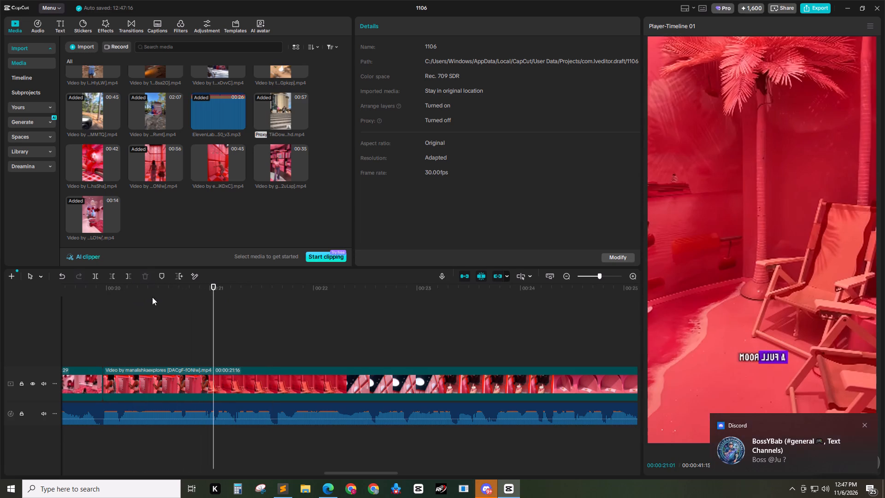
pyautogui.press('space')
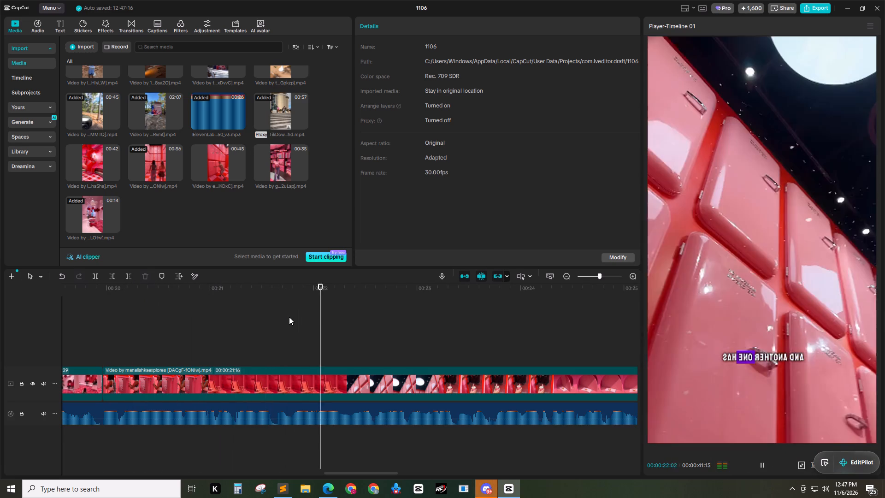
pyautogui.press('space')
# Split the clip at 00:00:22:10 after the beach chair shot and move the second part onto the track above.
pyautogui.moveTo(324, 298); pyautogui.dragTo(239, 299)
pyautogui.moveTo(259, 288); pyautogui.dragTo(220, 291)
pyautogui.press('space')
pyautogui.press('space')
pyautogui.press('space')
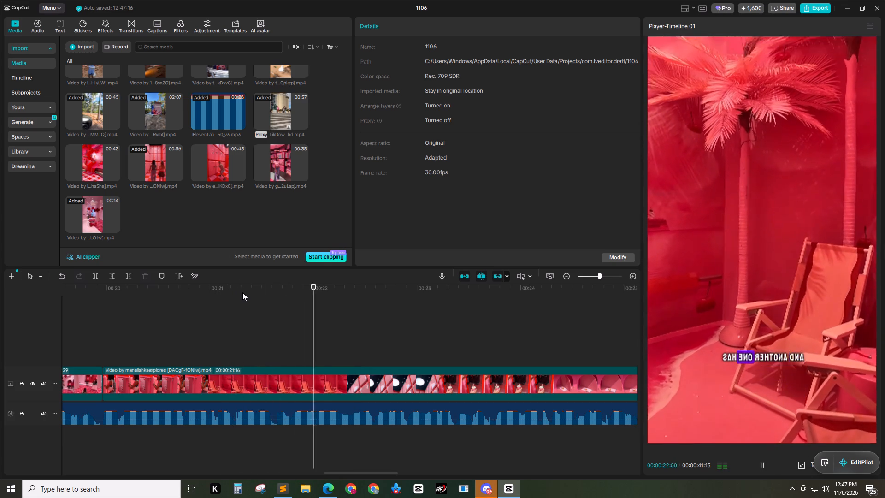
pyautogui.press('space')
pyautogui.moveTo(358, 292); pyautogui.dragTo(349, 293)
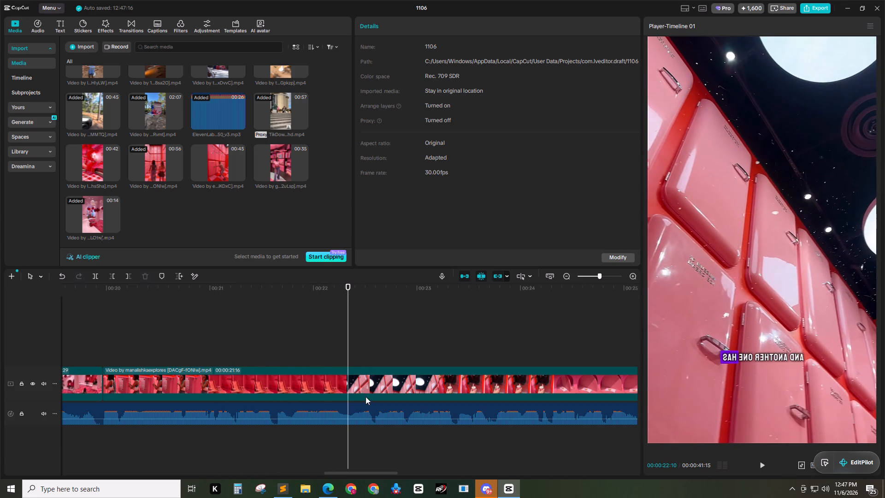
pyautogui.click(366, 397)
pyautogui.hotkey('ctrl', 'b')
pyautogui.moveTo(395, 386); pyautogui.dragTo(483, 351)
# Trim the end of the refrigerator door and beach chair clip at 00:00:22:02.
pyautogui.moveTo(346, 290); pyautogui.dragTo(337, 290)
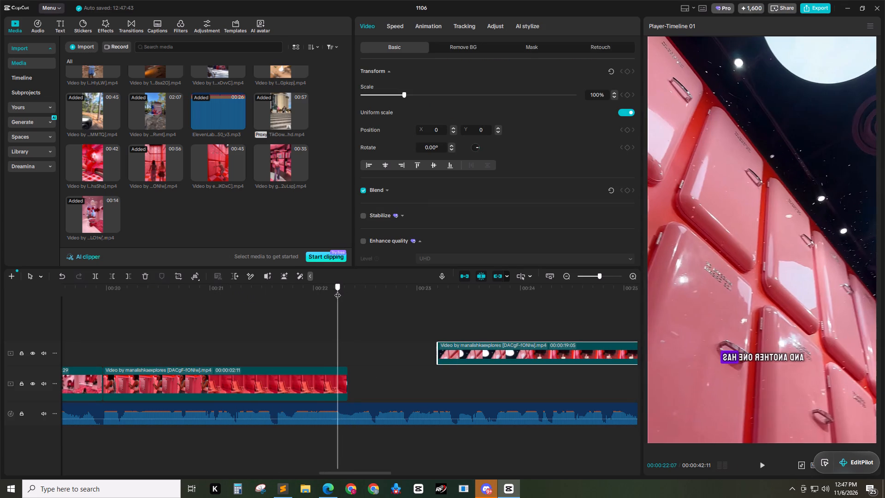
pyautogui.moveTo(337, 290); pyautogui.dragTo(321, 293)
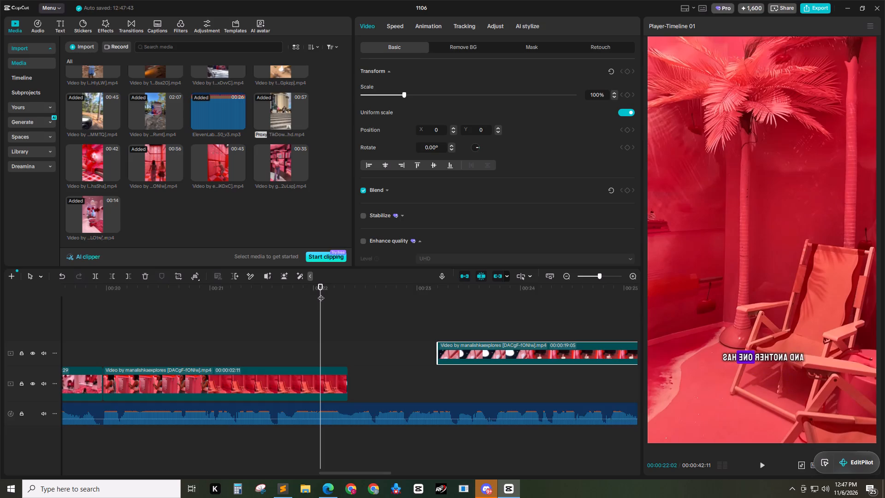
pyautogui.click(316, 389)
pyautogui.press('w')
pyautogui.moveTo(319, 289); pyautogui.dragTo(301, 290)
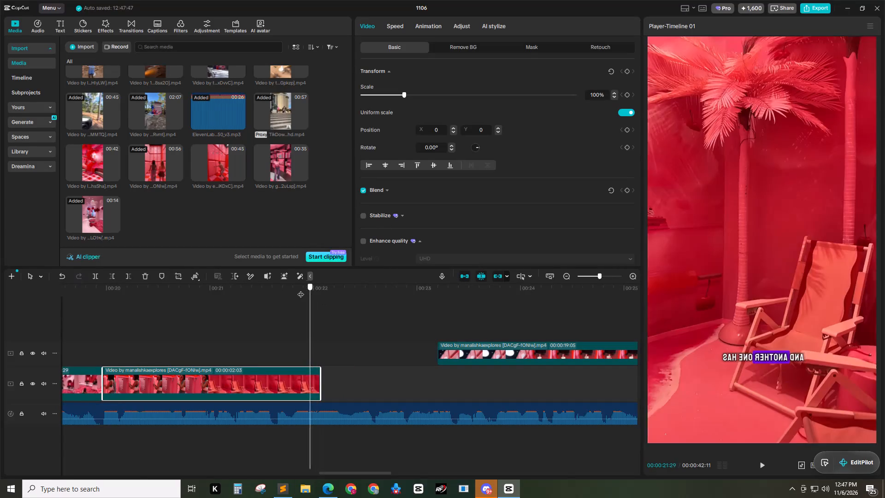
# Slow the refrigerator door and beach chair clip to 0.87x so that it fills the gap up to 00:00:22:11.
pyautogui.moveTo(301, 290); pyautogui.dragTo(295, 290)
pyautogui.press('space')
pyautogui.press('space')
pyautogui.moveTo(346, 293); pyautogui.dragTo(351, 293)
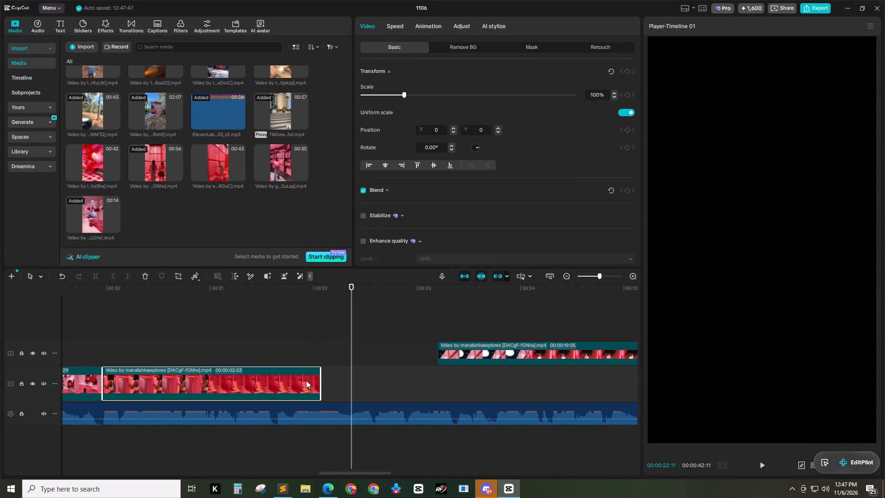
pyautogui.click(305, 381)
pyautogui.click(398, 28)
pyautogui.click(630, 86)
pyautogui.click(630, 86)
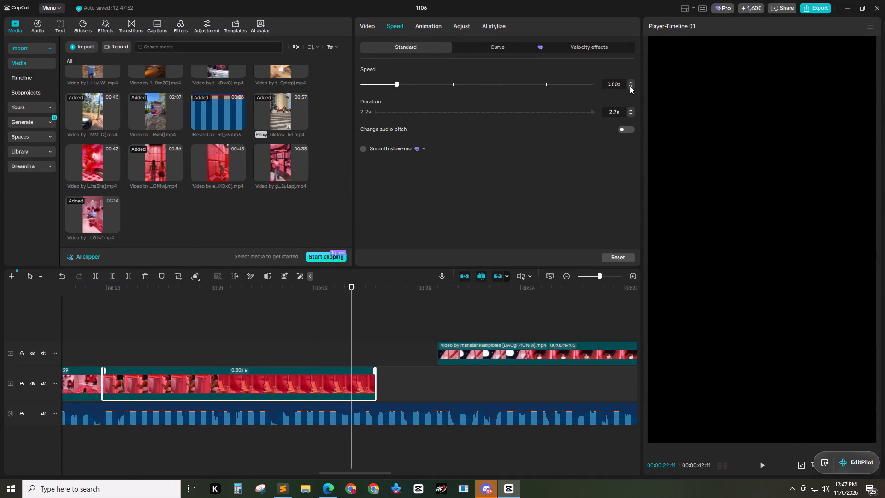
pyautogui.click(618, 82)
pyautogui.press('BackSpace')
pyautogui.press('6')
pyautogui.press('Return')
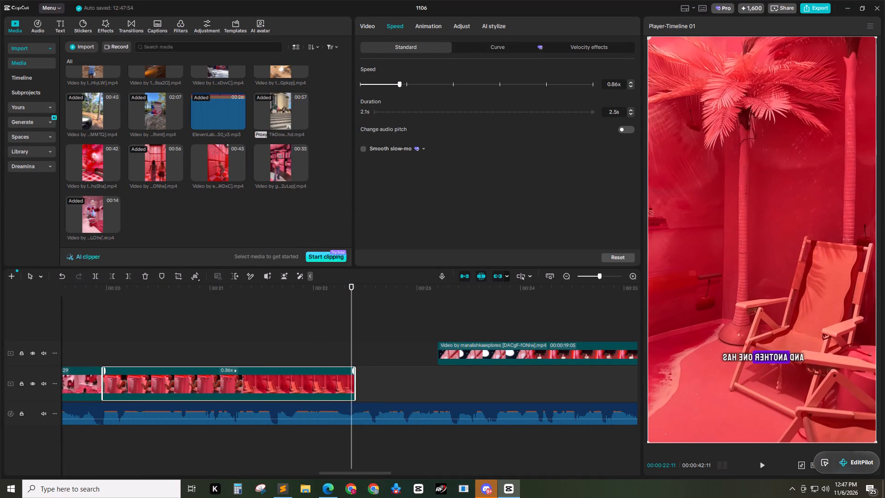
pyautogui.click(618, 82)
pyautogui.press('BackSpace')
pyautogui.press('8')
pyautogui.press('Return')
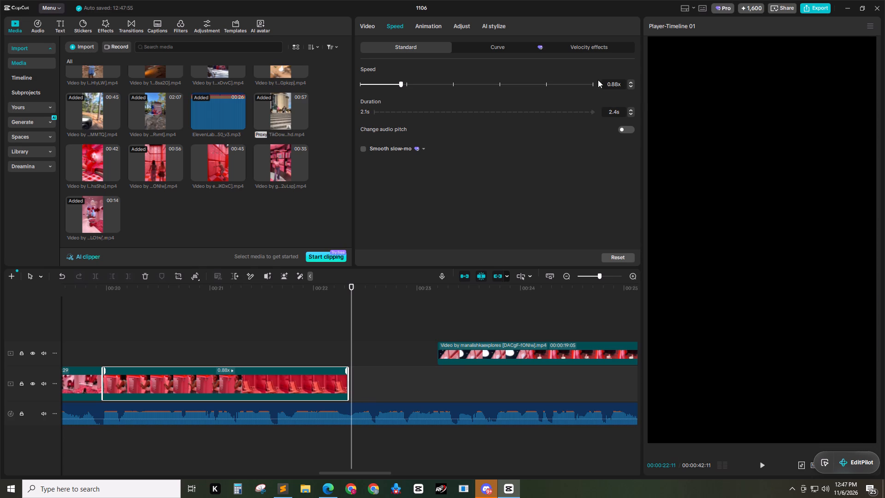
pyautogui.click(617, 84)
pyautogui.press('BackSpace')
pyautogui.press('7')
pyautogui.press('Return')
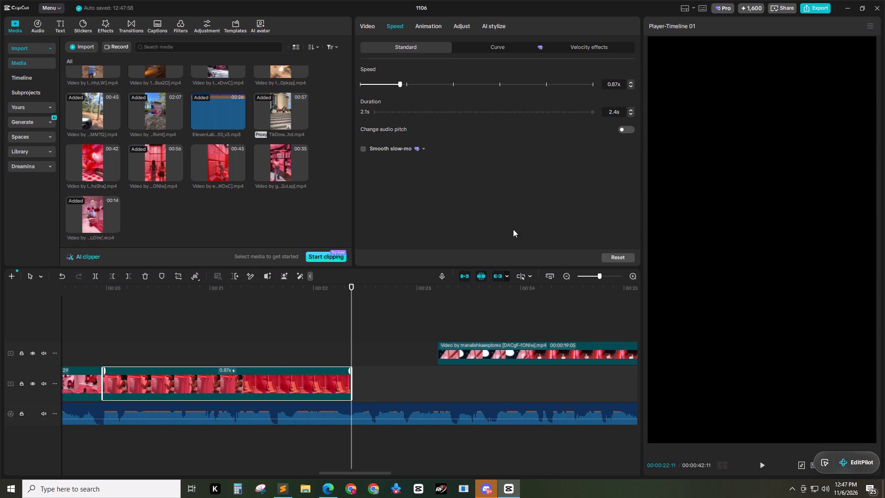
# Skim the leftover museum footage on the upper track for the next shot and park it clear of the main clips.
pyautogui.moveTo(480, 357); pyautogui.dragTo(187, 348)
pyautogui.click(560, 276)
pyautogui.doubleClick(566, 275)
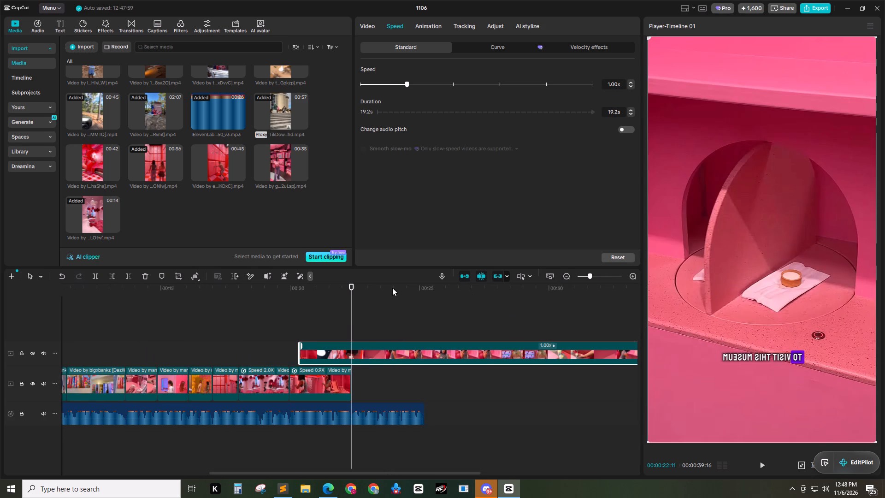
pyautogui.moveTo(347, 291); pyautogui.dragTo(589, 308)
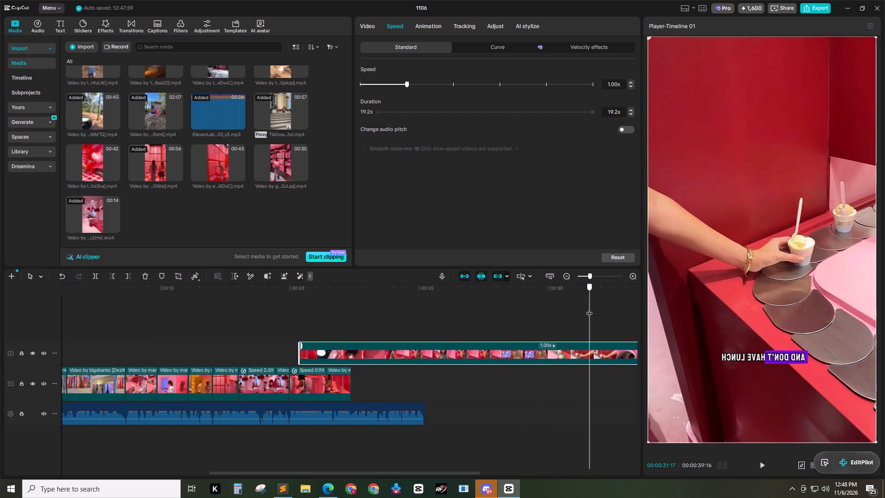
pyautogui.moveTo(589, 308); pyautogui.dragTo(407, 318)
pyautogui.moveTo(399, 350); pyautogui.dragTo(516, 348)
# Replay the refrigerator door shot against the voiceover and trim the end of its clip at 00:00:20:29, removing the beach chair part.
pyautogui.click(321, 316)
pyautogui.moveTo(326, 285); pyautogui.dragTo(299, 285)
pyautogui.press('space')
pyautogui.press('space')
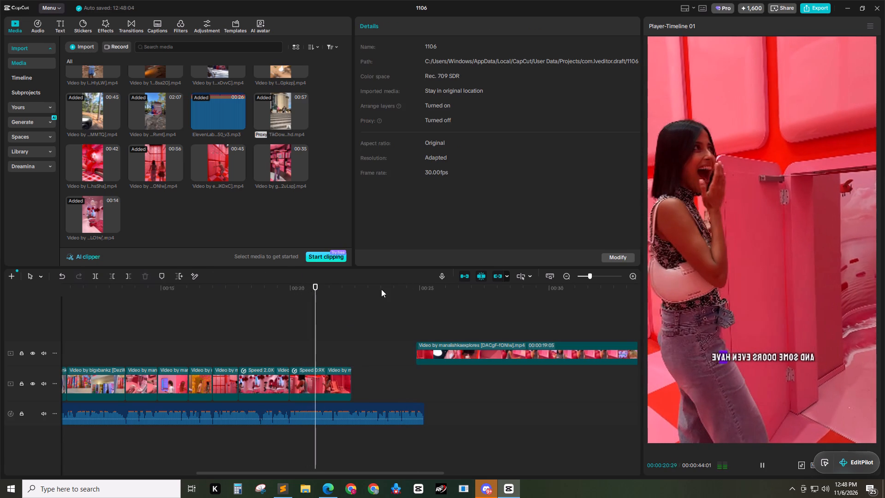
pyautogui.doubleClick(636, 277)
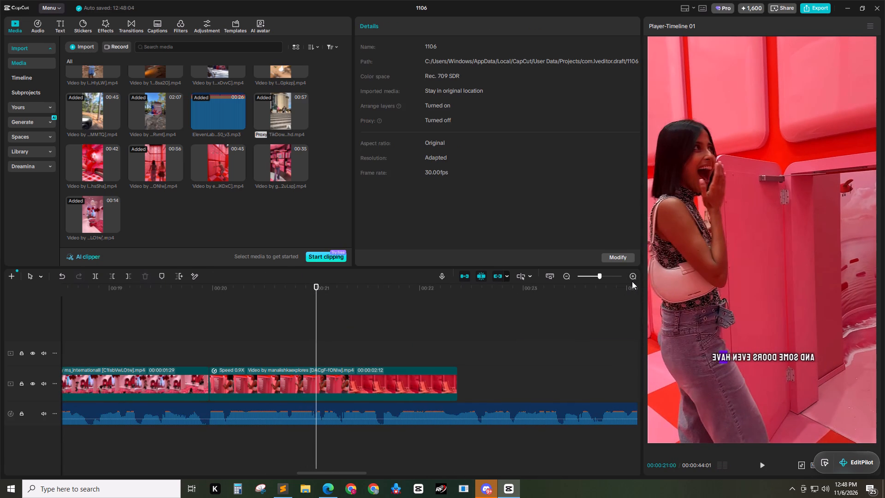
pyautogui.click(634, 277)
pyautogui.moveTo(324, 291); pyautogui.dragTo(189, 294)
pyautogui.press('space')
pyautogui.press('space')
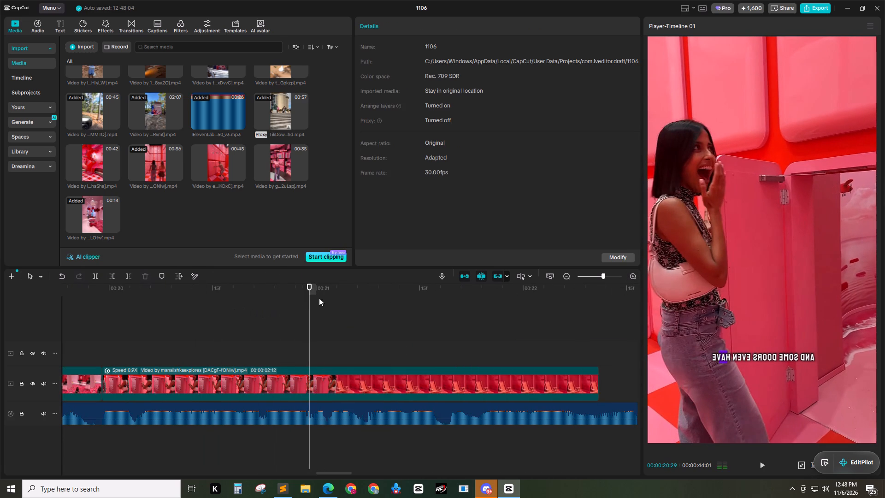
pyautogui.click(365, 385)
pyautogui.press('space')
pyautogui.press('space')
pyautogui.moveTo(336, 291); pyautogui.dragTo(318, 293)
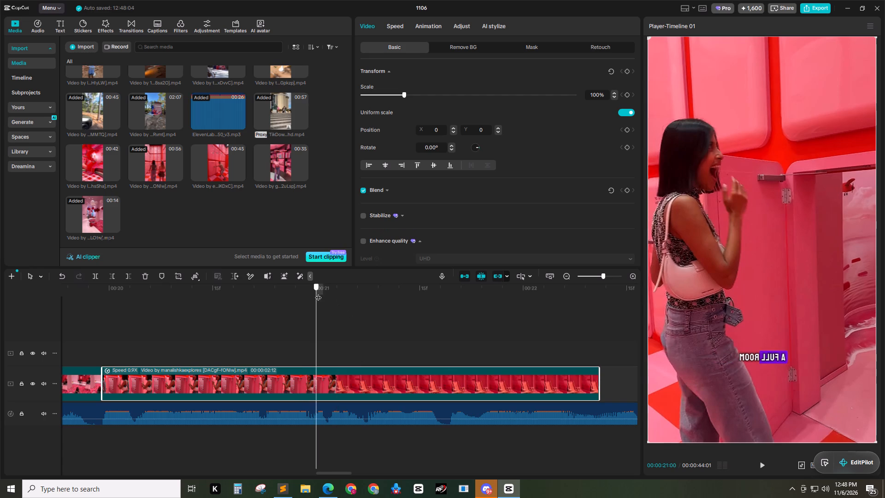
pyautogui.moveTo(318, 293); pyautogui.dragTo(311, 293)
pyautogui.click(346, 380)
pyautogui.press('w')
# Move the leftover clip onto the main track after the refrigerator door shot and trim its start to the neon arch corridor.
pyautogui.doubleClick(567, 277)
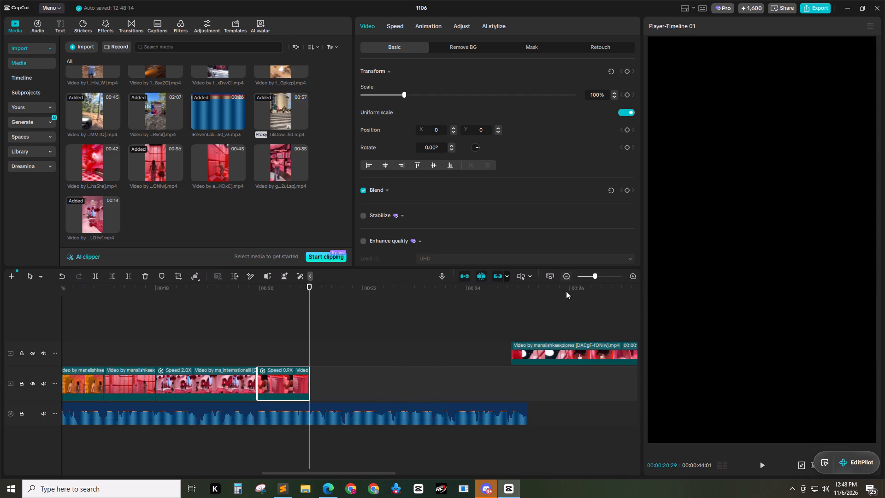
pyautogui.moveTo(558, 359); pyautogui.dragTo(405, 385)
pyautogui.moveTo(308, 288); pyautogui.dragTo(405, 300)
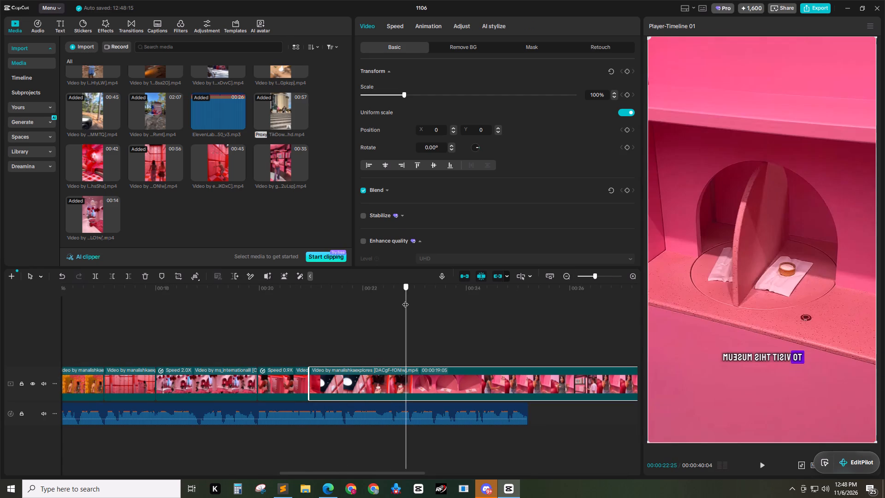
pyautogui.moveTo(405, 300); pyautogui.dragTo(489, 307)
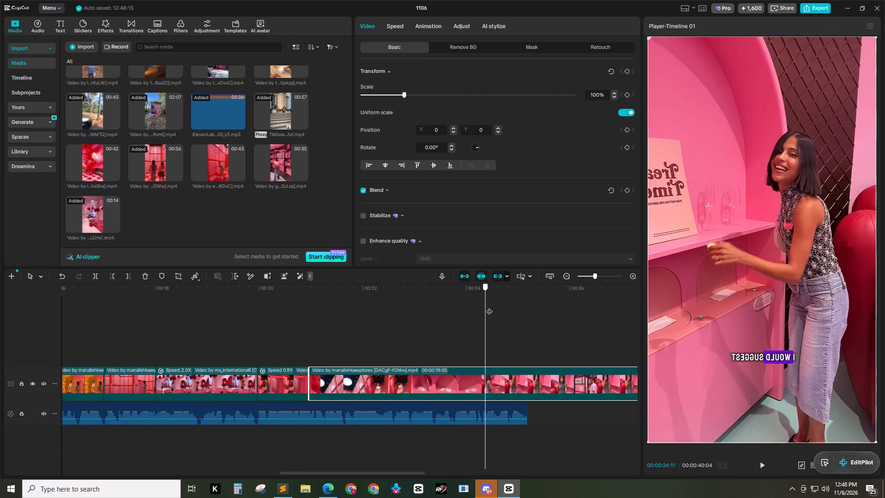
pyautogui.moveTo(489, 307); pyautogui.dragTo(596, 312)
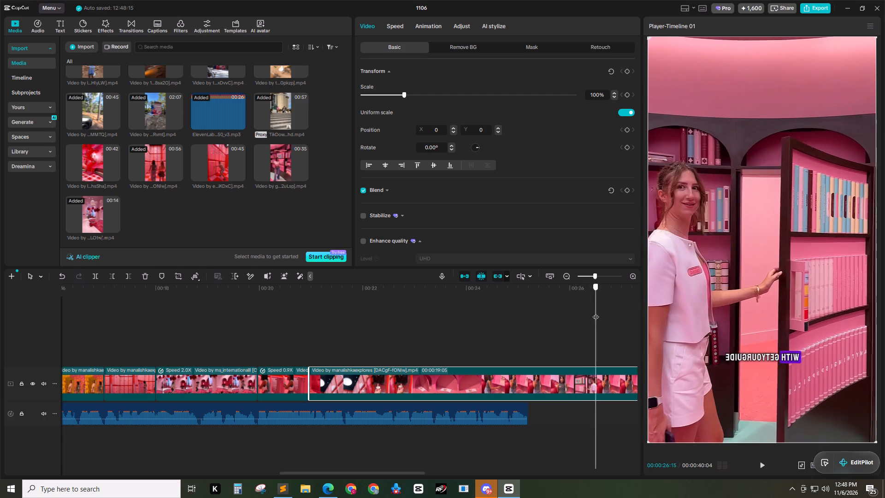
pyautogui.moveTo(596, 312); pyautogui.dragTo(571, 316)
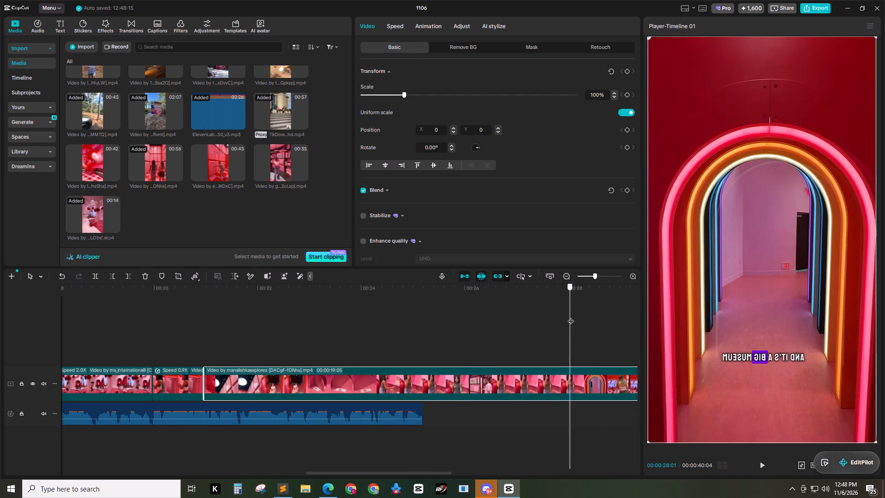
pyautogui.moveTo(571, 316); pyautogui.dragTo(526, 321)
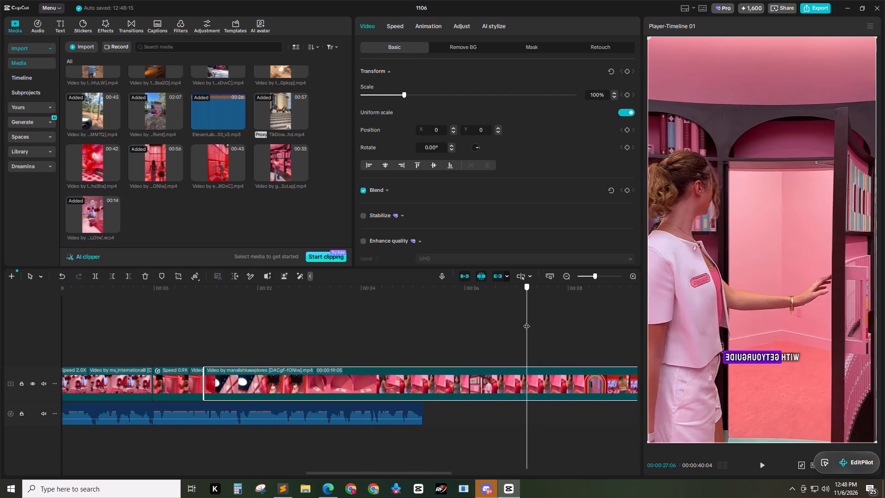
pyautogui.moveTo(526, 321); pyautogui.dragTo(535, 321)
pyautogui.click(548, 380)
pyautogui.press('q')
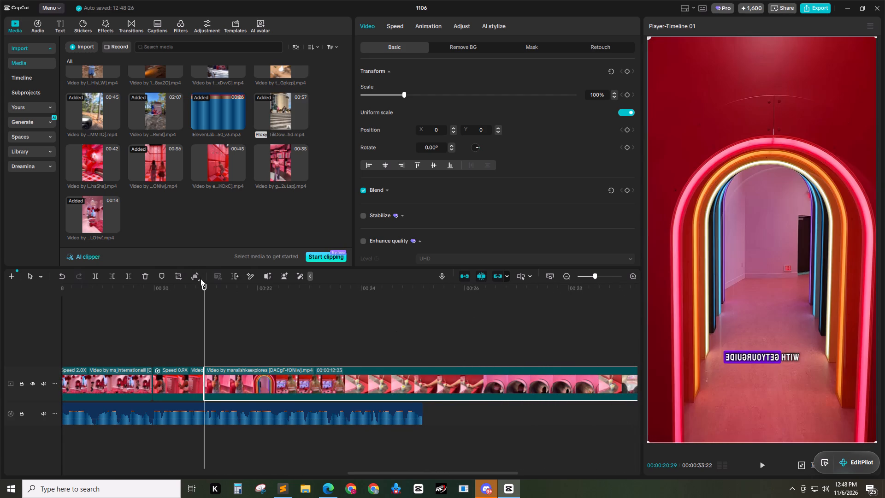
# Preview the neon arch shot and trim the clip's start further, to the Scoop-A-Scoop arcade shot.
pyautogui.click(206, 331)
pyautogui.press('space')
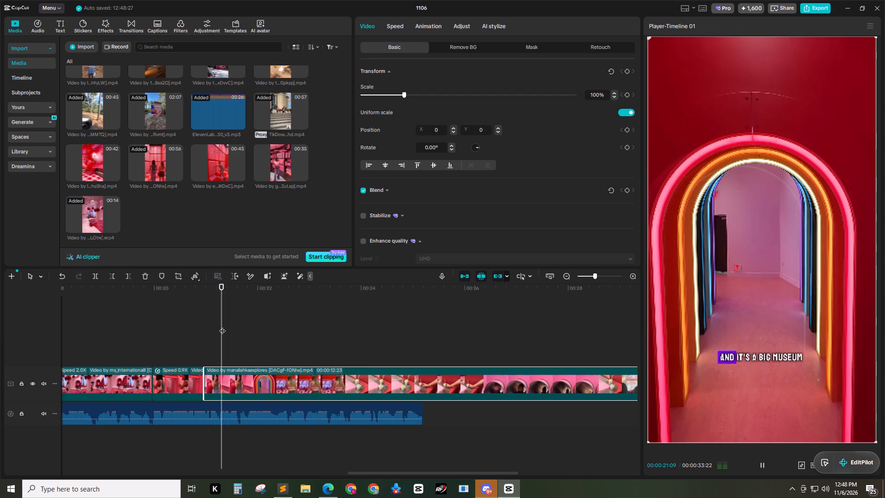
pyautogui.press('space')
pyautogui.moveTo(254, 284); pyautogui.dragTo(277, 288)
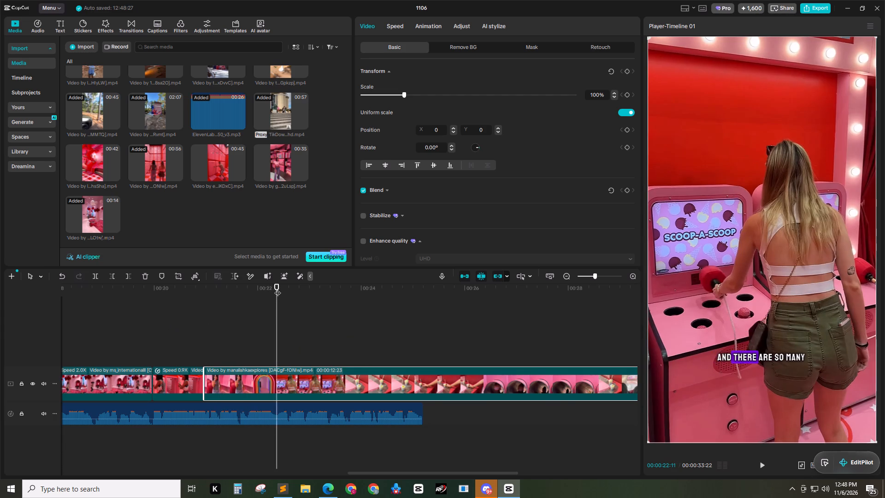
pyautogui.press('q')
# Replay the arcade shot against the voiceover and split the clip at 00:00:21:28, where the ice cream conveyor shot begins.
pyautogui.press('space')
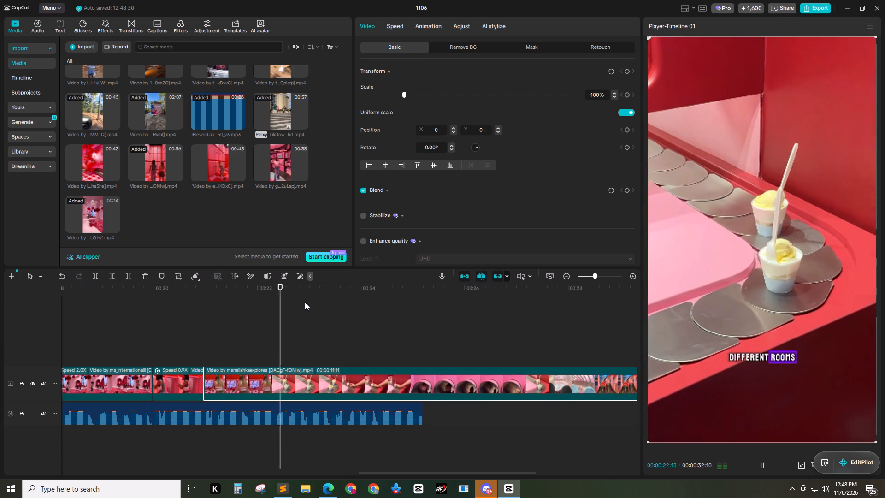
pyautogui.press('space')
pyautogui.moveTo(285, 286); pyautogui.dragTo(214, 295)
pyautogui.press('space')
pyautogui.press('space')
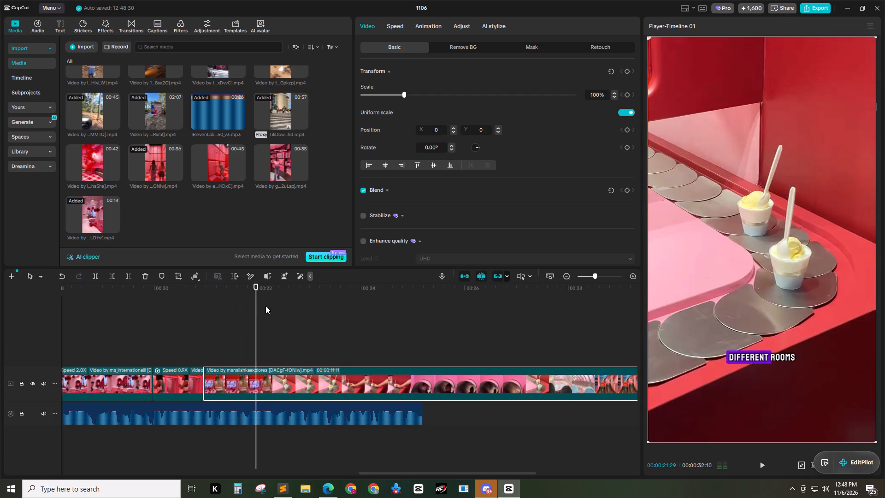
pyautogui.press('Left')
pyautogui.press('Left')
pyautogui.press('Left')
pyautogui.press('Right')
pyautogui.press('Right')
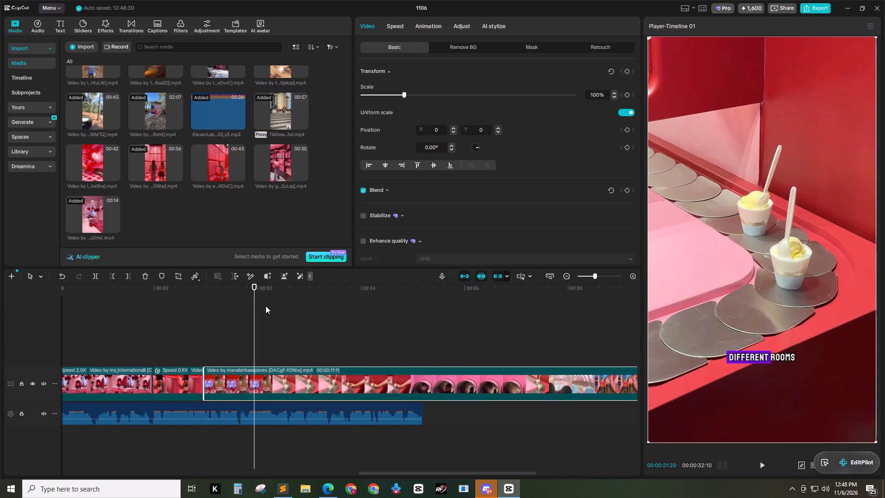
pyautogui.click(295, 380)
pyautogui.hotkey('ctrl', 'b')
# Replay the arcade and ice cream conveyor shots, check the ice cream museum script lines in Sublime Text, and return to CapCut.
pyautogui.moveTo(246, 293); pyautogui.dragTo(243, 293)
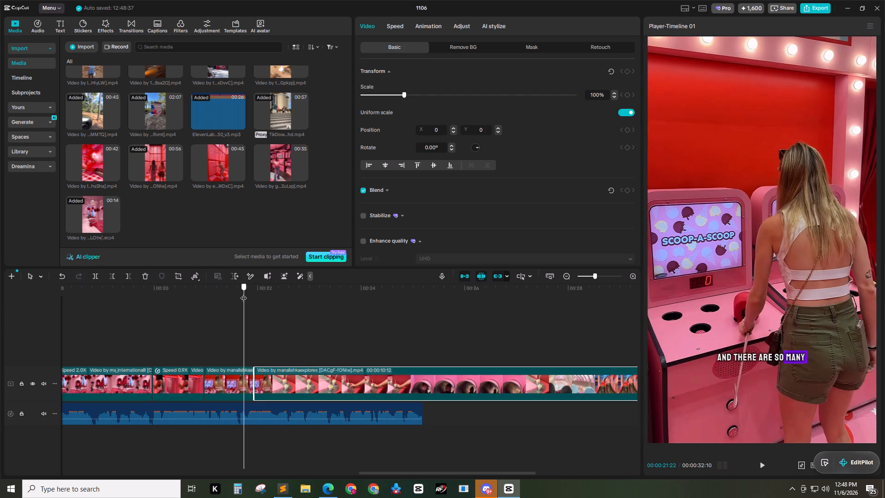
pyautogui.moveTo(243, 293); pyautogui.dragTo(198, 295)
pyautogui.press('space')
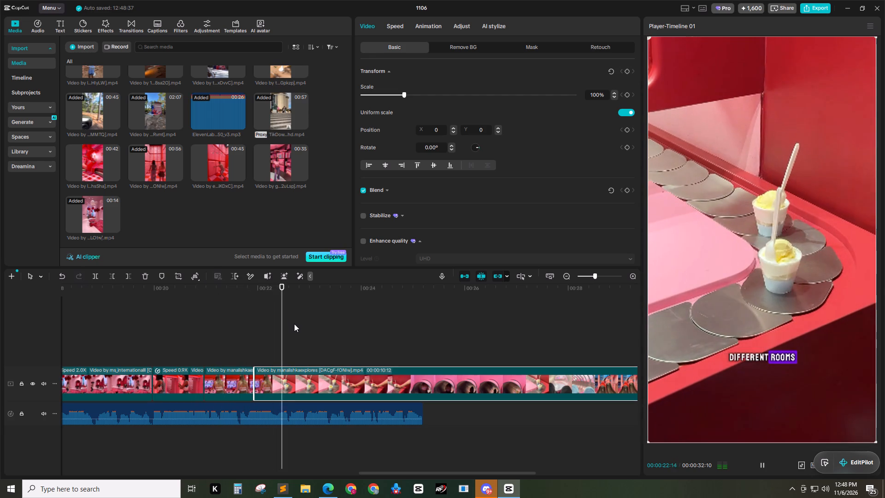
pyautogui.press('space')
pyautogui.click(286, 487)
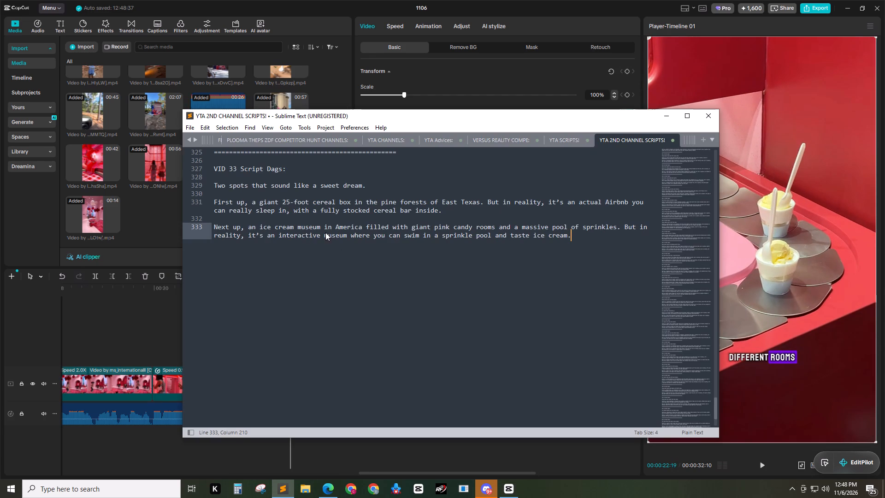
pyautogui.click(155, 223)
# Replay the ice cream conveyor shot against the voiceover and split the clip at 00:00:22:11.
pyautogui.click(636, 274)
pyautogui.moveTo(283, 285); pyautogui.dragTo(249, 289)
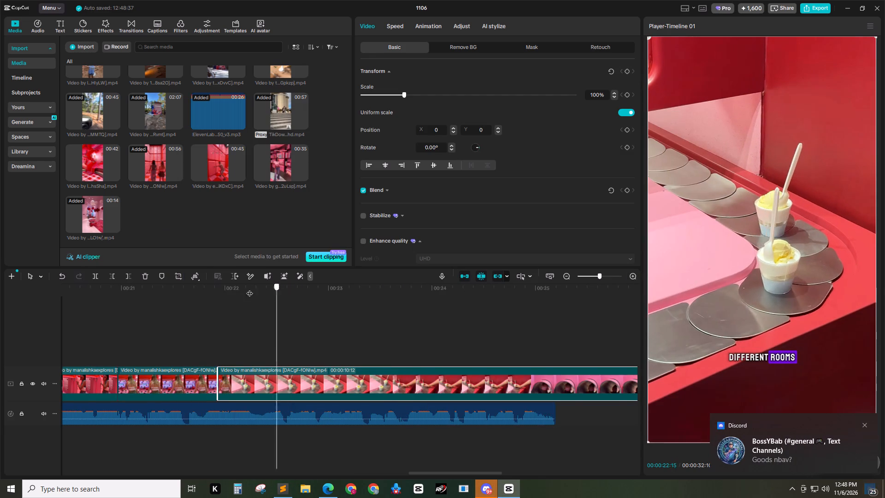
pyautogui.moveTo(249, 289); pyautogui.dragTo(213, 292)
pyautogui.press('space')
pyautogui.press('space')
pyautogui.moveTo(279, 286); pyautogui.dragTo(235, 289)
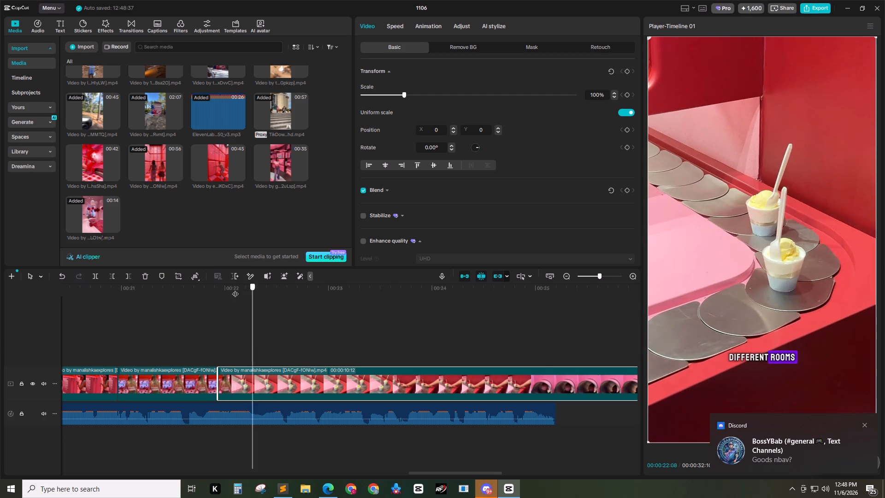
pyautogui.moveTo(235, 289); pyautogui.dragTo(205, 290)
pyautogui.press('space')
pyautogui.press('space')
pyautogui.click(308, 392)
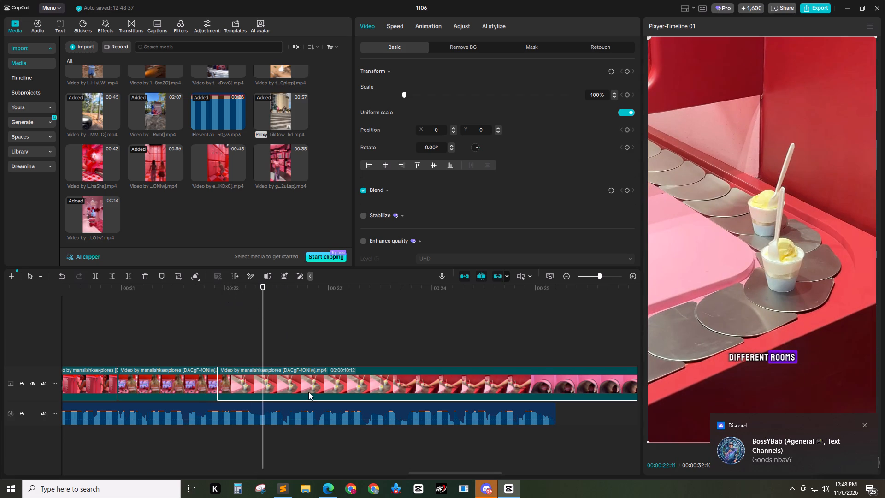
pyautogui.hotkey('ctrl', 'b')
# Skim the remaining footage after the ice cream conveyor shot and delete that leftover clip from the main track.
pyautogui.doubleClick(569, 274)
pyautogui.moveTo(301, 299); pyautogui.dragTo(311, 298)
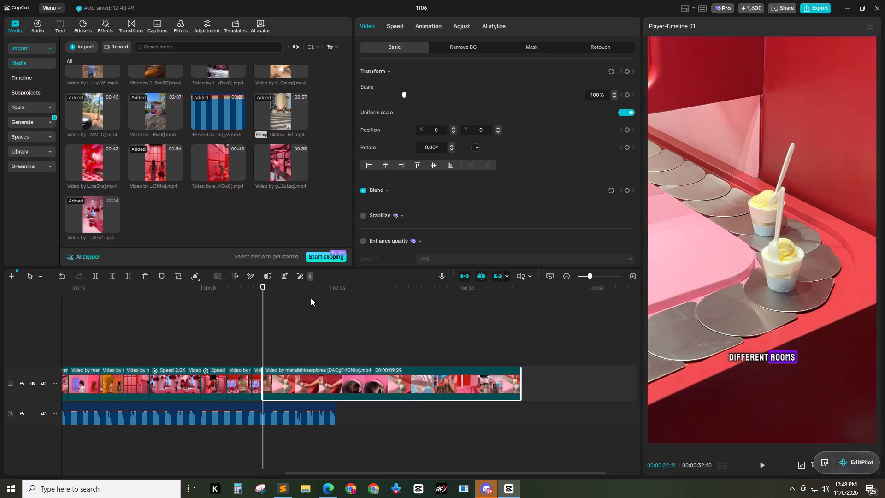
pyautogui.moveTo(311, 298); pyautogui.dragTo(388, 300)
pyautogui.moveTo(367, 292); pyautogui.dragTo(347, 303)
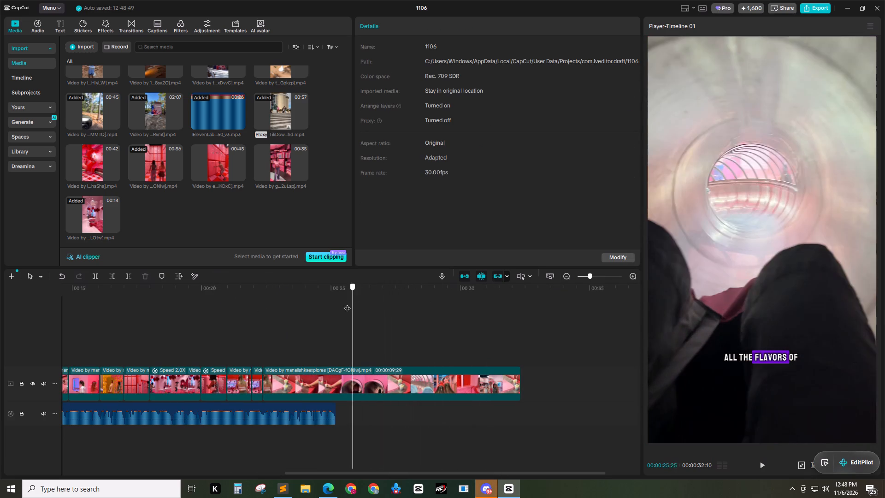
pyautogui.moveTo(347, 303); pyautogui.dragTo(439, 308)
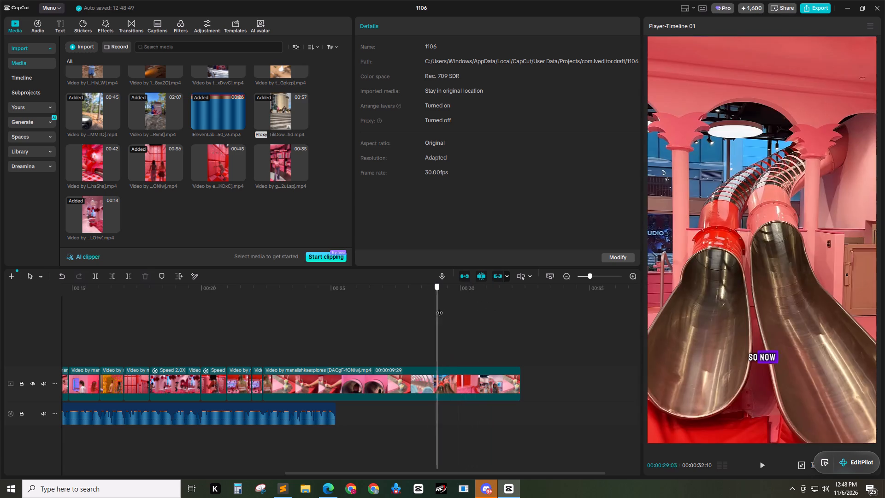
pyautogui.moveTo(439, 308); pyautogui.dragTo(408, 309)
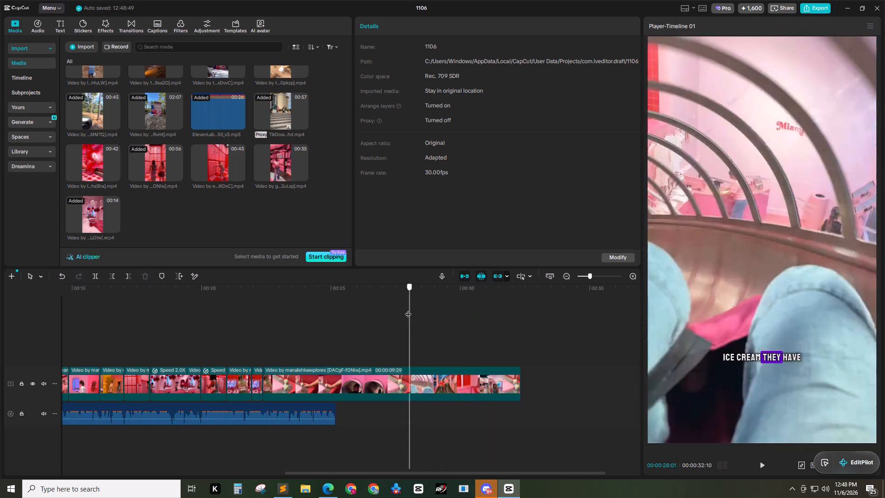
pyautogui.moveTo(408, 309); pyautogui.dragTo(397, 312)
pyautogui.click(378, 382)
pyautogui.press('Delete')
# Add the unused 45-second Museum of Ice Cream clip above the main track and trim off its opening until about 11 seconds remain.
pyautogui.moveTo(213, 161); pyautogui.dragTo(212, 311)
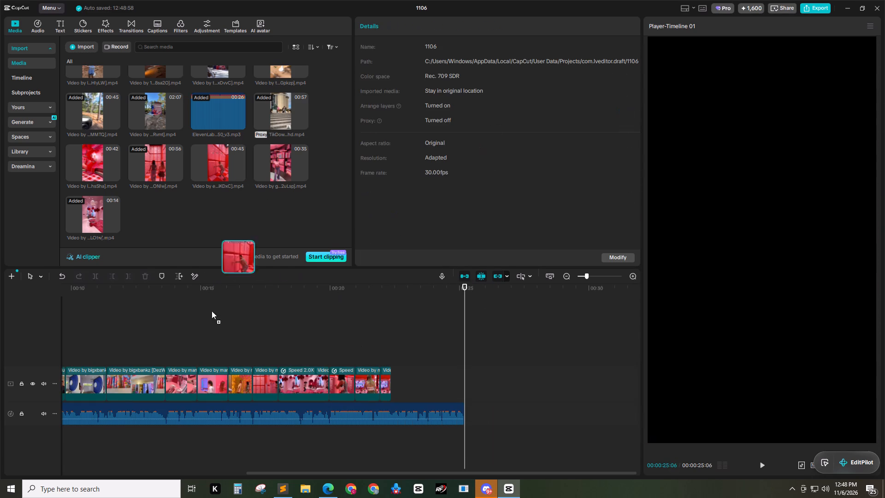
pyautogui.moveTo(212, 311); pyautogui.dragTo(154, 349)
pyautogui.moveTo(286, 291); pyautogui.dragTo(555, 309)
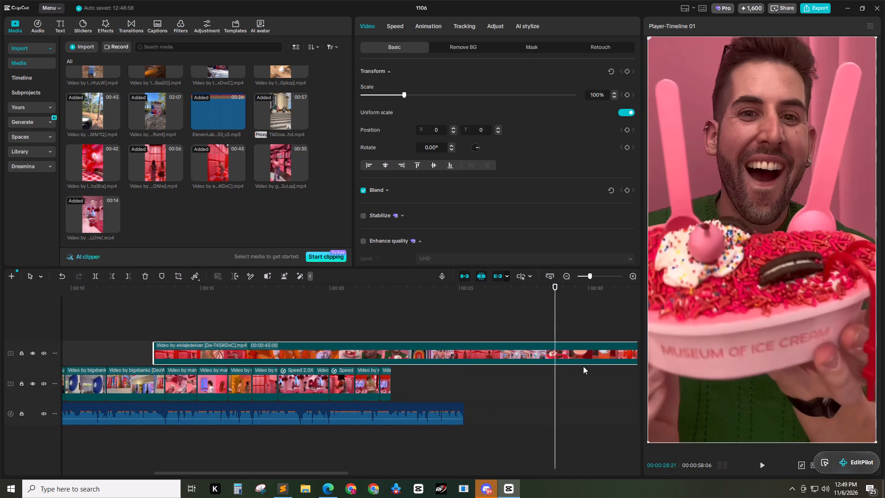
pyautogui.click(581, 360)
pyautogui.press('q')
pyautogui.moveTo(582, 356); pyautogui.dragTo(115, 334)
pyautogui.moveTo(246, 293); pyautogui.dragTo(521, 314)
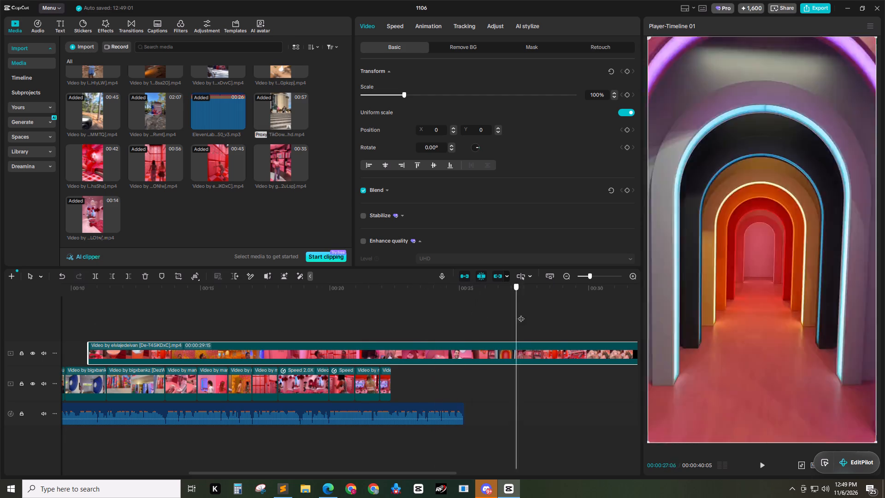
pyautogui.moveTo(521, 314); pyautogui.dragTo(564, 319)
pyautogui.press('q')
pyautogui.moveTo(581, 354); pyautogui.dragTo(146, 351)
# Trim the clip's start at 00:00:17:25, where the sprinkle pool shot begins, and place it on the main track after the conveyor shot.
pyautogui.moveTo(213, 297); pyautogui.dragTo(257, 297)
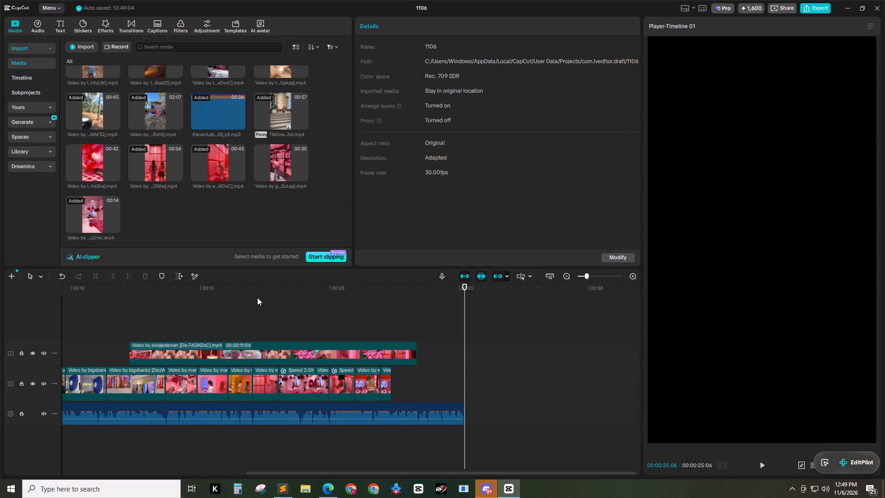
pyautogui.moveTo(257, 297); pyautogui.dragTo(266, 297)
pyautogui.moveTo(232, 287); pyautogui.dragTo(226, 296)
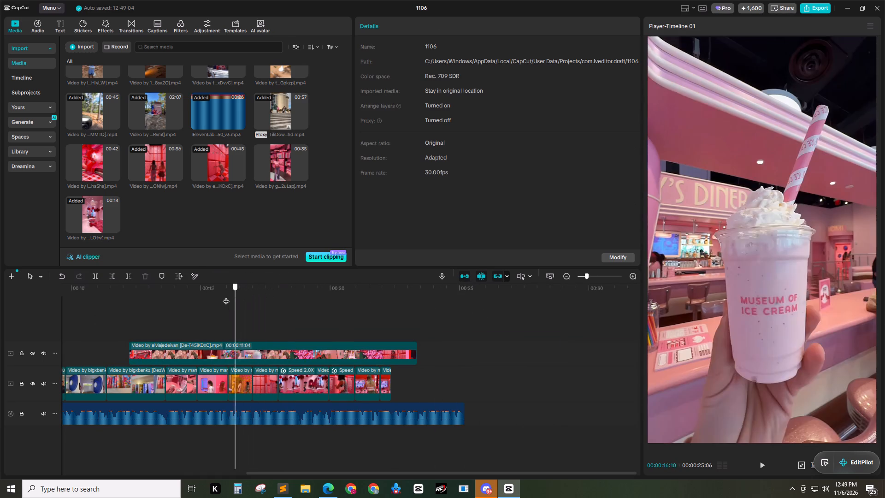
pyautogui.moveTo(226, 296); pyautogui.dragTo(259, 294)
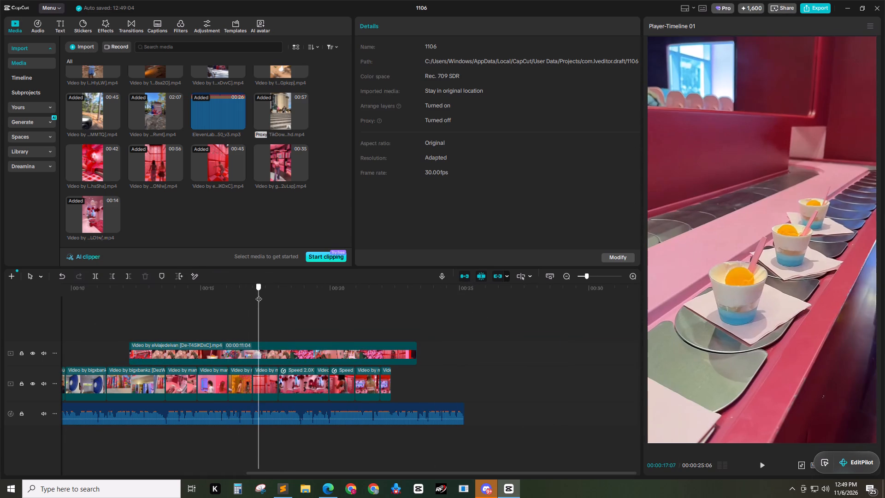
pyautogui.moveTo(259, 294); pyautogui.dragTo(274, 295)
pyautogui.click(297, 356)
pyautogui.press('q')
pyautogui.moveTo(288, 354); pyautogui.dragTo(427, 383)
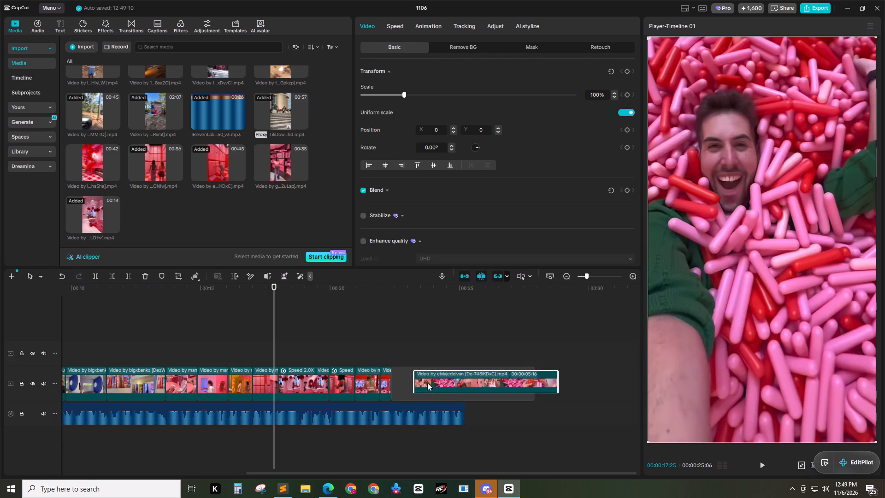
pyautogui.moveTo(427, 383); pyautogui.dragTo(423, 383)
# Replay the newly placed footage against the voiceover and split the clip at 00:00:25:29, where the Museum of Ice Cream storefront shot begins.
pyautogui.click(395, 334)
pyautogui.moveTo(398, 305); pyautogui.dragTo(383, 302)
pyautogui.press('space')
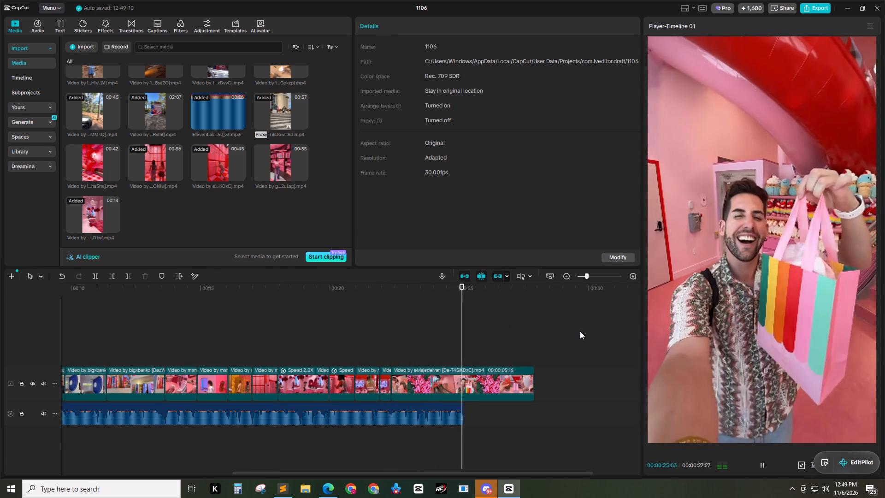
pyautogui.press('space')
pyautogui.press('space')
pyautogui.press('space')
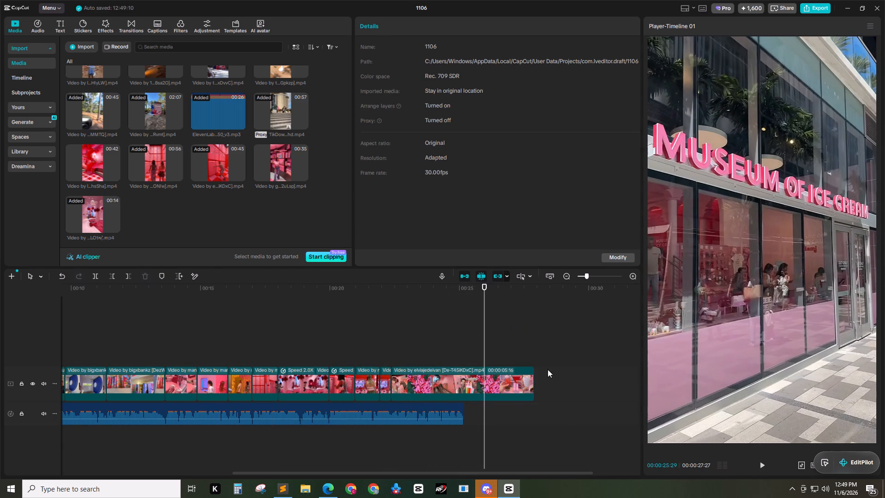
pyautogui.click(505, 384)
pyautogui.hotkey('ctrl', 'b')
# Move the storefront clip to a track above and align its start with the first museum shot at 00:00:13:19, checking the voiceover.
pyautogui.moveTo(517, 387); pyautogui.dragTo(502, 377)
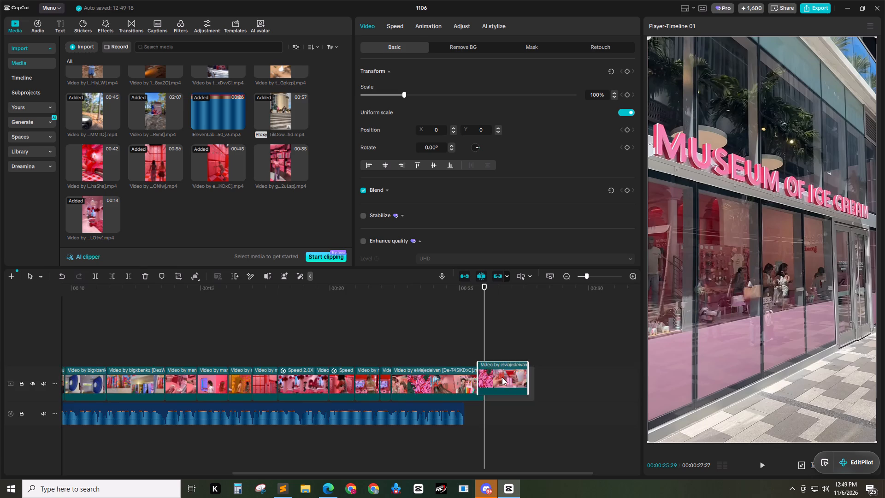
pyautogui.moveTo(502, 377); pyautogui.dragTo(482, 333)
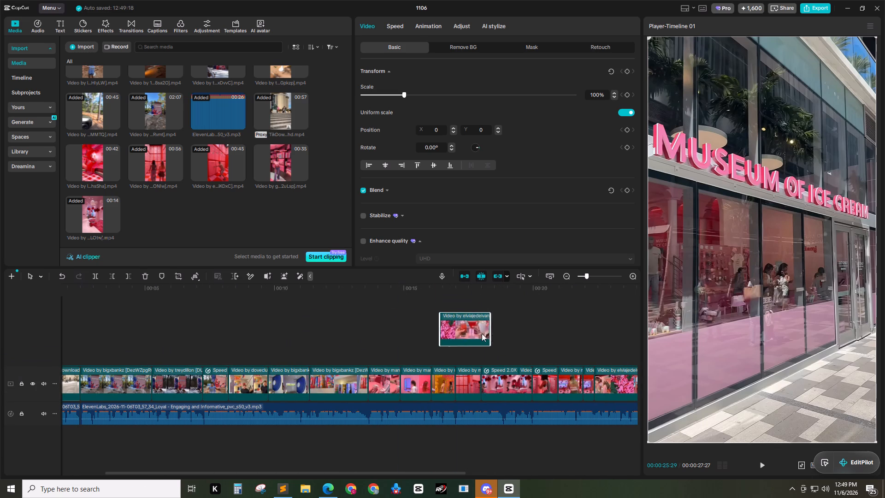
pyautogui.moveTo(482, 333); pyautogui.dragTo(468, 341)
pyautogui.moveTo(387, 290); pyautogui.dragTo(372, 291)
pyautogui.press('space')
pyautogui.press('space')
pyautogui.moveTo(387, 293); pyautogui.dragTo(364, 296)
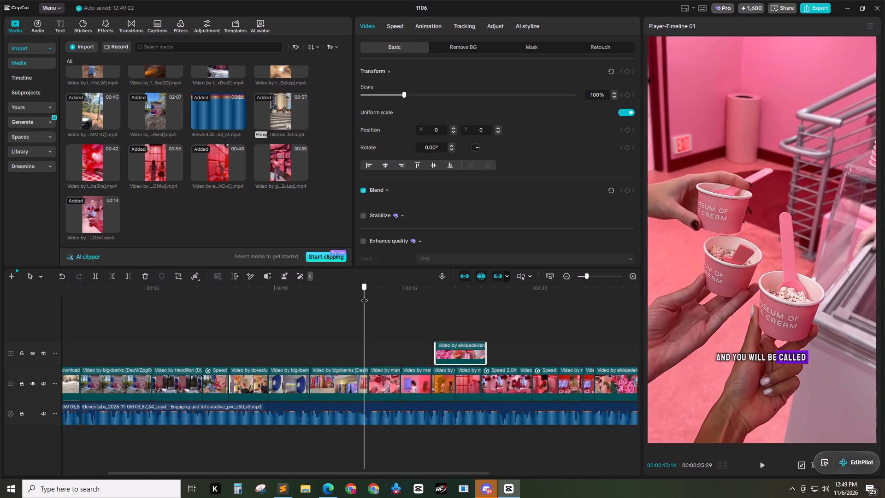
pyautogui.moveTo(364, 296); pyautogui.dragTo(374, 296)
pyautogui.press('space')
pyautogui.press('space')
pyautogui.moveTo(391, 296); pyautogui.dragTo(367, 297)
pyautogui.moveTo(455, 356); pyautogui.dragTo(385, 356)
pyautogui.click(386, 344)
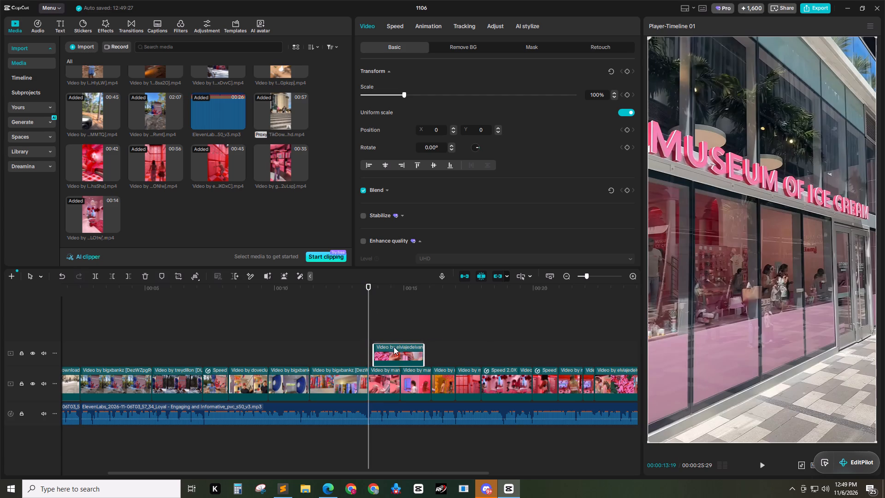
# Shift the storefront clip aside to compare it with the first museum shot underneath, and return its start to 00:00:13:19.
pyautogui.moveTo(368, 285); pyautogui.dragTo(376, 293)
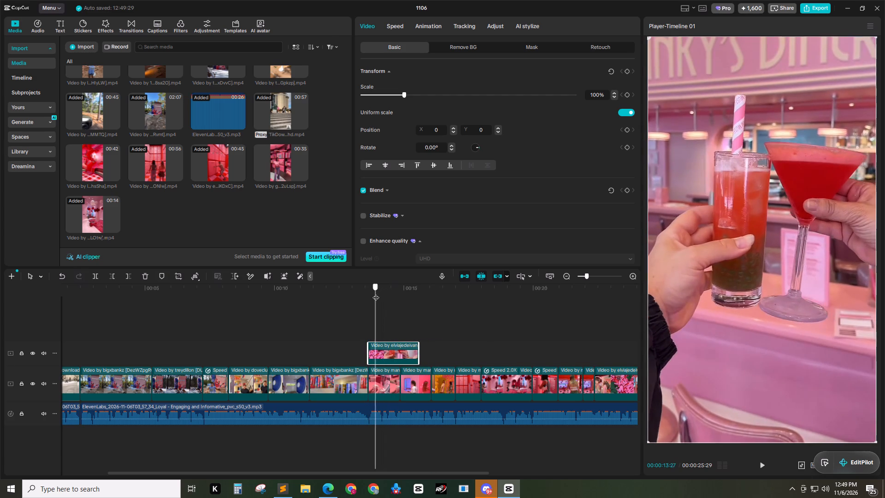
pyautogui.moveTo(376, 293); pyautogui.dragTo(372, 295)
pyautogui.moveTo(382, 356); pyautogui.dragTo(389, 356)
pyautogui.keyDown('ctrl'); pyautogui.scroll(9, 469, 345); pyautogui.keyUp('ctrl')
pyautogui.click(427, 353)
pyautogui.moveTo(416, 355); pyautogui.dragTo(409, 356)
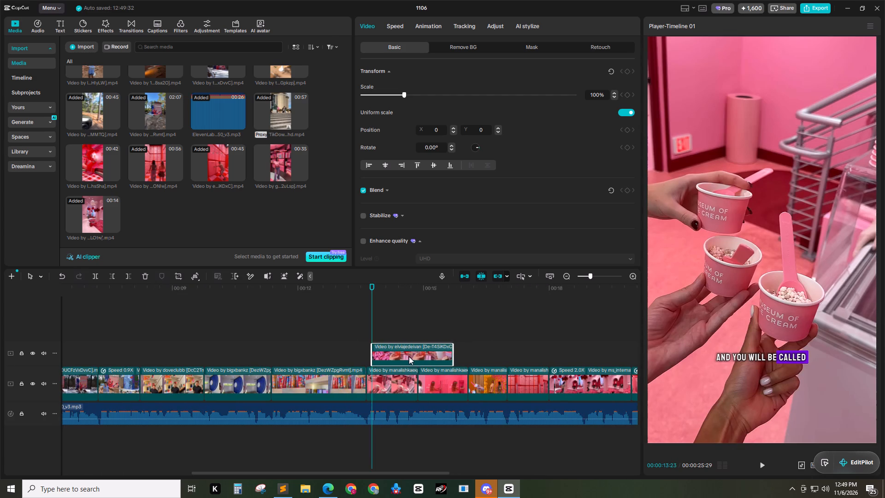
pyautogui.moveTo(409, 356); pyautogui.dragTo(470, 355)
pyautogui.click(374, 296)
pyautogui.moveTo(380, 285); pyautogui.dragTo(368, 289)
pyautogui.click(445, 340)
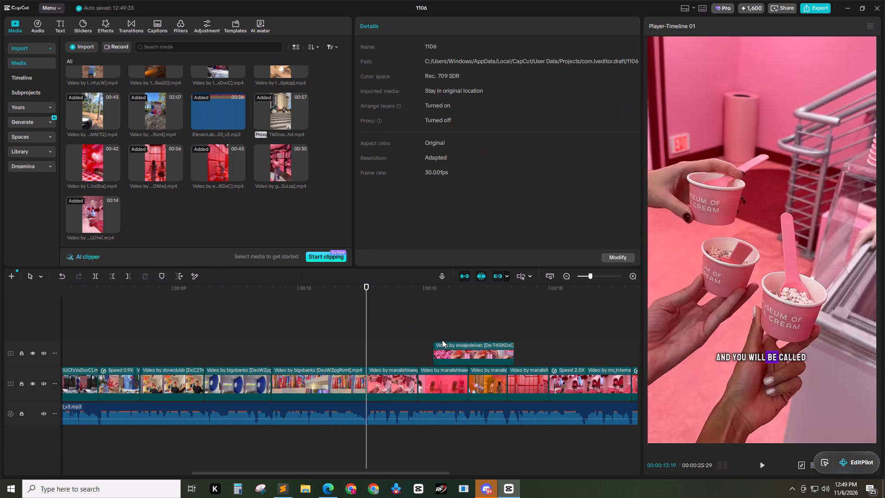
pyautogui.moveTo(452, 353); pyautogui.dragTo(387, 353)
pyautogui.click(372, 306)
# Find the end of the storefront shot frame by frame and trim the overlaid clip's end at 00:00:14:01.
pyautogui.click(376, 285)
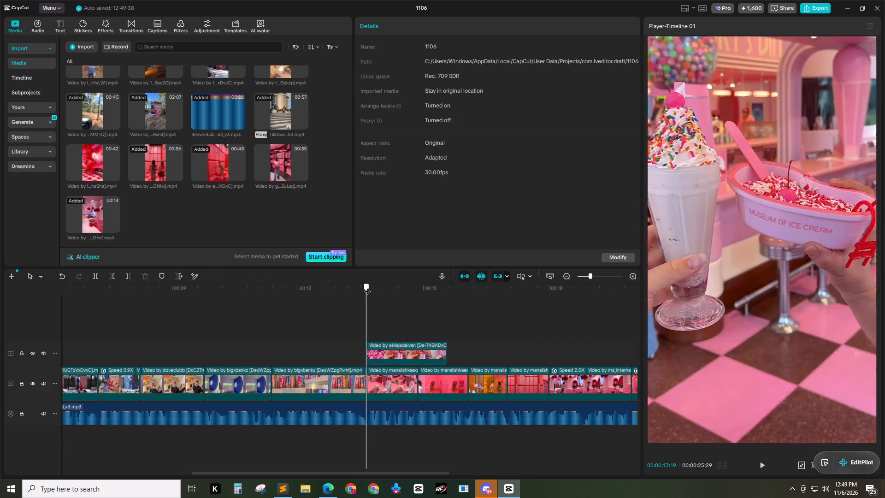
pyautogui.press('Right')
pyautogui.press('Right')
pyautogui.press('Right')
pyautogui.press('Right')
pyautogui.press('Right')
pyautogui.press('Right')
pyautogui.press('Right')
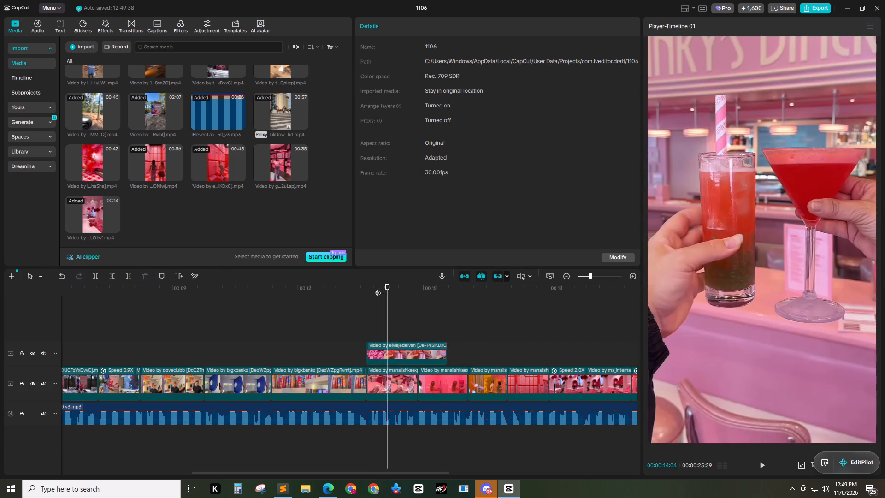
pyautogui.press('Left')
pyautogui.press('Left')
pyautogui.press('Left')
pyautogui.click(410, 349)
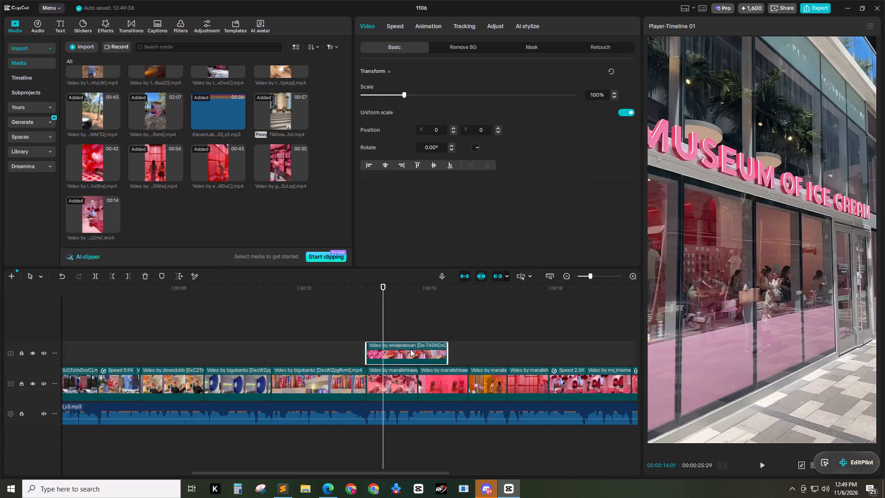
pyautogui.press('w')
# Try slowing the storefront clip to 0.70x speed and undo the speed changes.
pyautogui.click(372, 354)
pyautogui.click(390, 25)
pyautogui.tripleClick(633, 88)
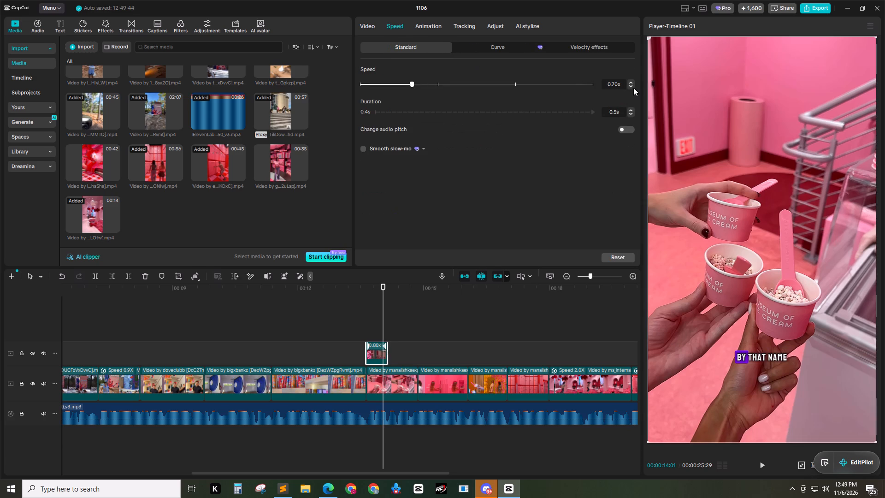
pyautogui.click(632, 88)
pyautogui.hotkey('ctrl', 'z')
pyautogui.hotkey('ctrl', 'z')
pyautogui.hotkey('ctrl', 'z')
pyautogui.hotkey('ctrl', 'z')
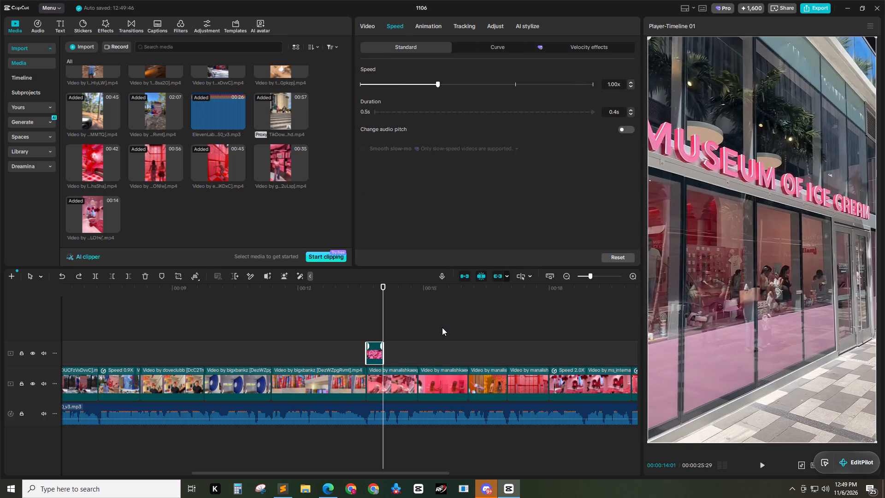
# Delete the storefront clip from the track above the main track.
pyautogui.click(377, 355)
pyautogui.press('Delete')
# Replay the sprinkle pool shot against the voiceover, check the ice cream museum script lines in Sublime Text, and return to CapCut.
pyautogui.moveTo(401, 474); pyautogui.dragTo(512, 465)
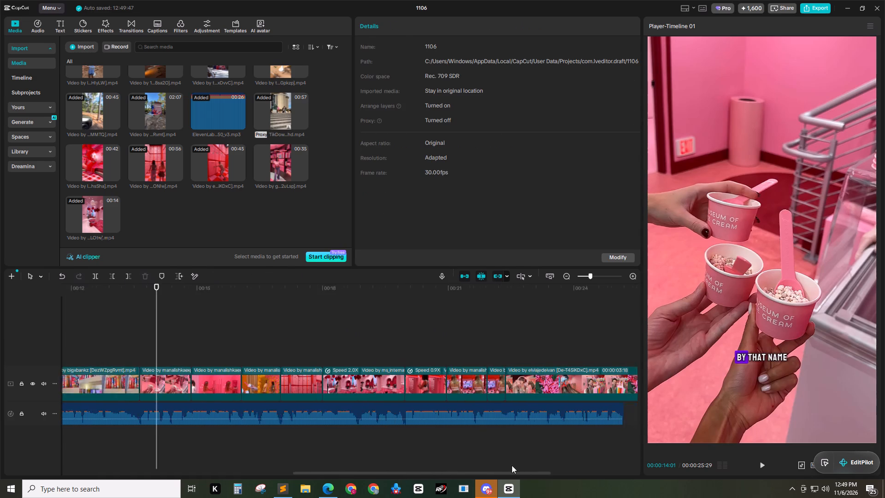
pyautogui.moveTo(512, 465); pyautogui.dragTo(600, 460)
pyautogui.click(401, 328)
pyautogui.moveTo(379, 300); pyautogui.dragTo(322, 302)
pyautogui.moveTo(338, 293); pyautogui.dragTo(315, 294)
pyautogui.press('space')
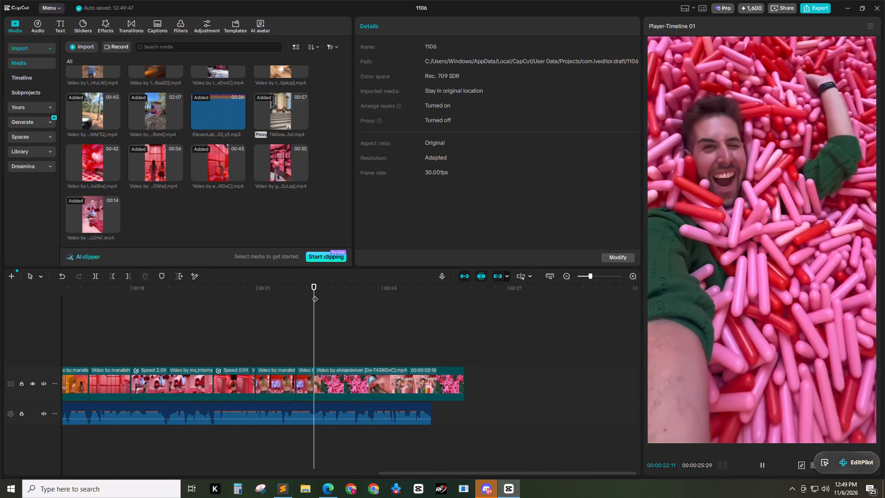
pyautogui.press('space')
pyautogui.click(284, 488)
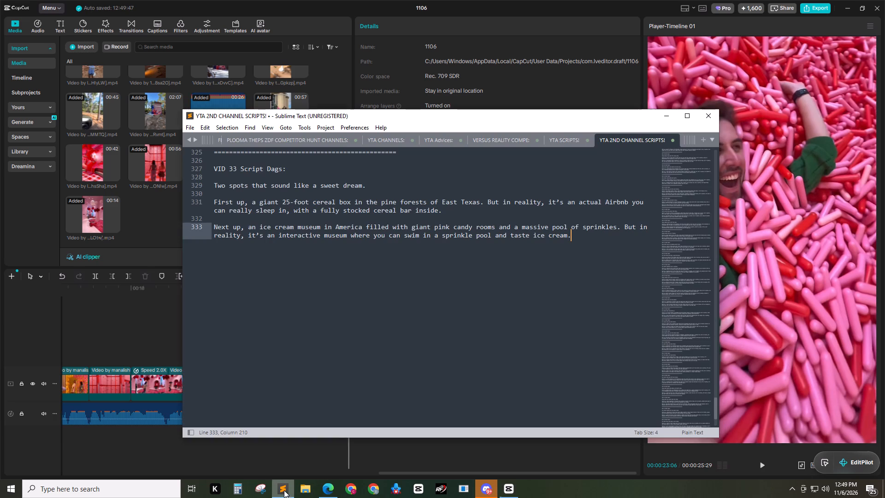
pyautogui.click(284, 491)
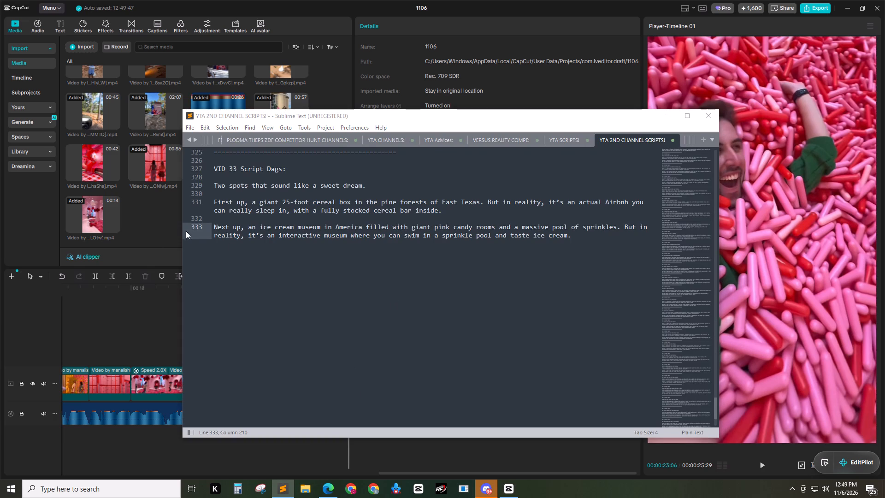
pyautogui.click(151, 226)
# Replay the sprinkle pool and slide shots at closer zoom, recheck the script in Sublime Text, and return to CapCut.
pyautogui.click(358, 289)
pyautogui.moveTo(354, 296); pyautogui.dragTo(309, 300)
pyautogui.press('space')
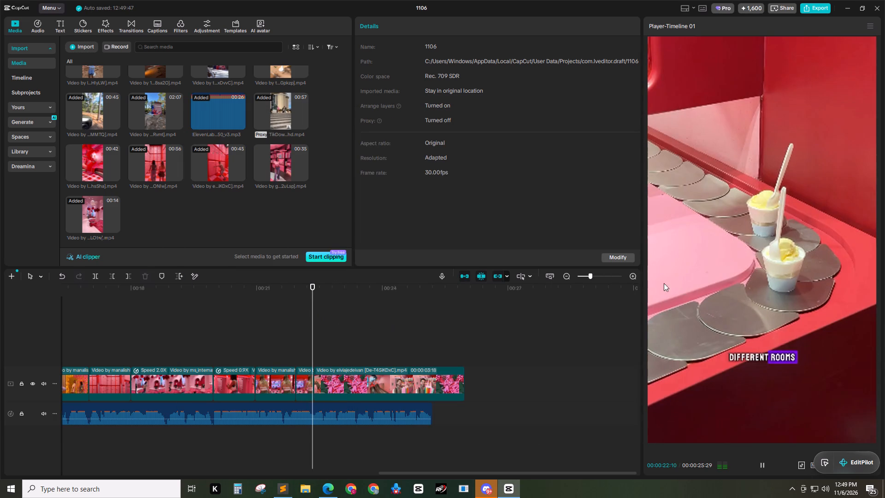
pyautogui.press('space')
pyautogui.doubleClick(634, 277)
pyautogui.press('space')
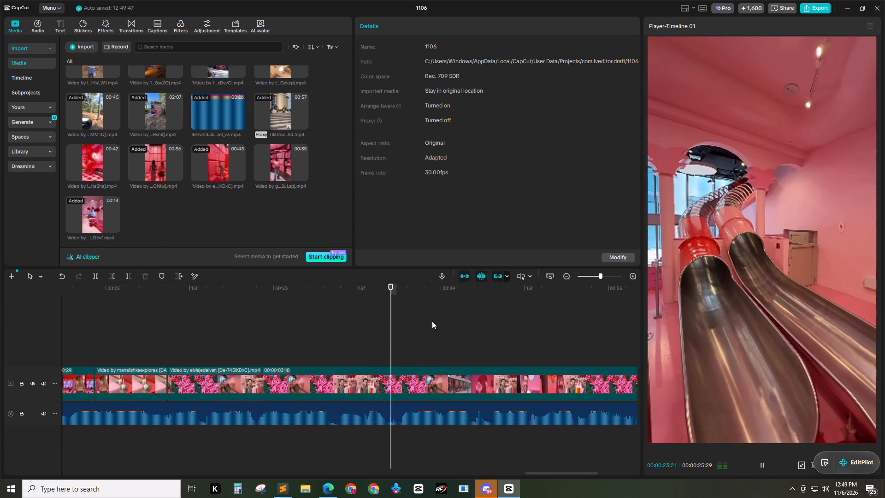
pyautogui.press('space')
pyautogui.moveTo(427, 292); pyautogui.dragTo(400, 296)
pyautogui.click(280, 485)
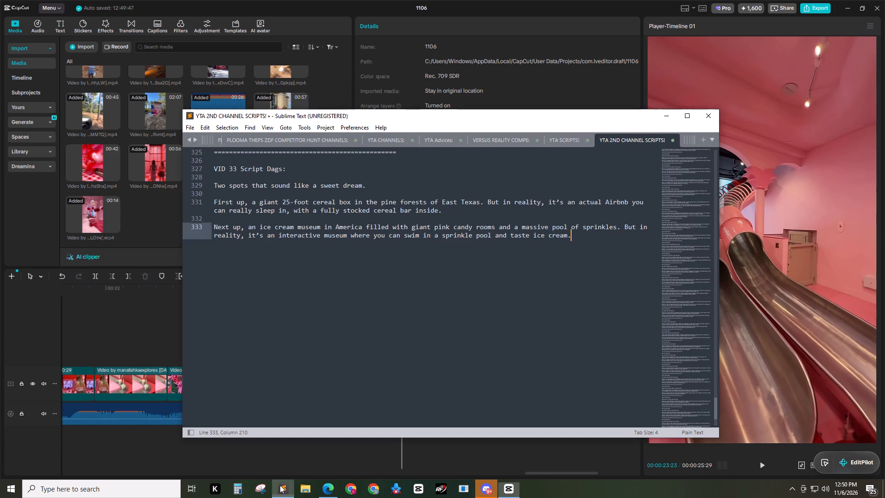
pyautogui.click(281, 492)
pyautogui.click(162, 225)
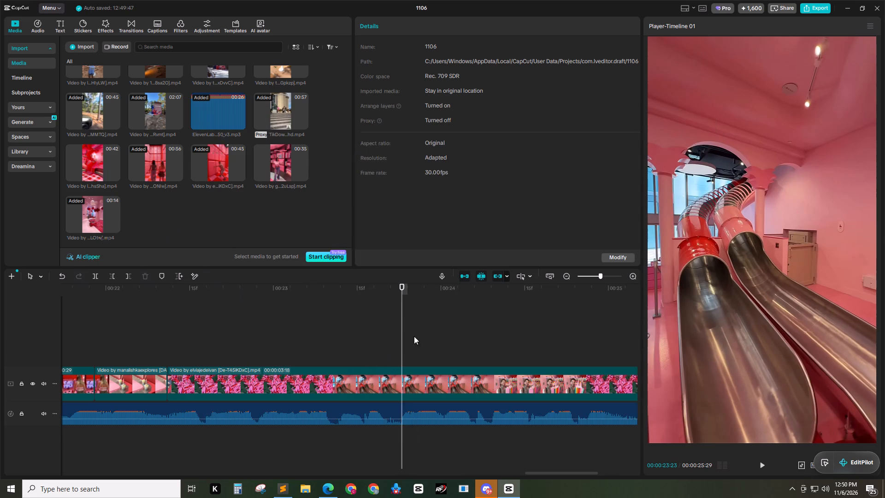
# Trim the end of the sprinkle pool clip back to 00:00:23:07, cutting off the slide shot and all footage after it.
pyautogui.click(398, 296)
pyautogui.moveTo(389, 304); pyautogui.dragTo(403, 302)
pyautogui.click(402, 301)
pyautogui.click(408, 385)
pyautogui.press('w')
pyautogui.moveTo(338, 291); pyautogui.dragTo(337, 291)
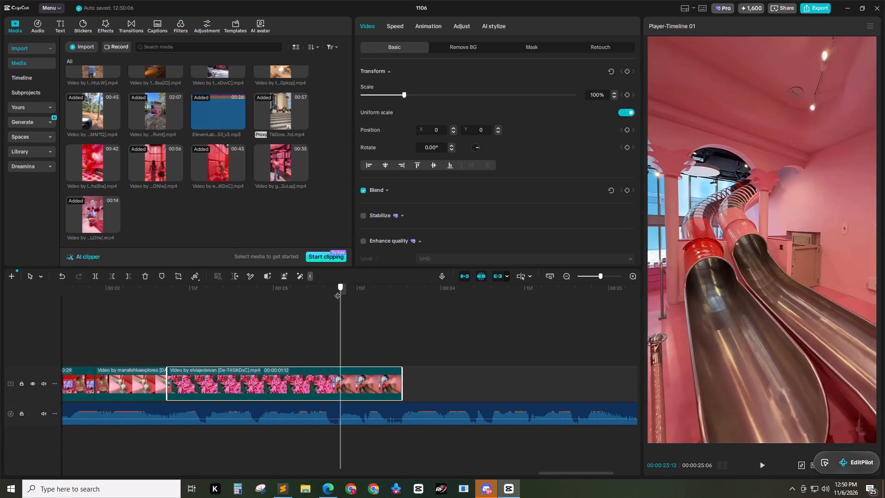
pyautogui.moveTo(337, 291); pyautogui.dragTo(310, 294)
pyautogui.click(351, 393)
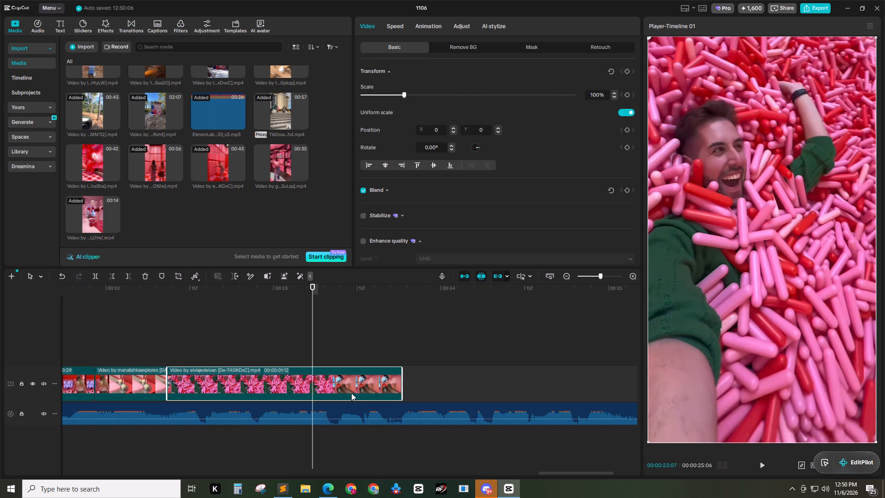
pyautogui.press('w')
# Slow the sprinkle pool clip at the end of the main track to 0.65x speed.
pyautogui.click(398, 24)
pyautogui.tripleClick(630, 86)
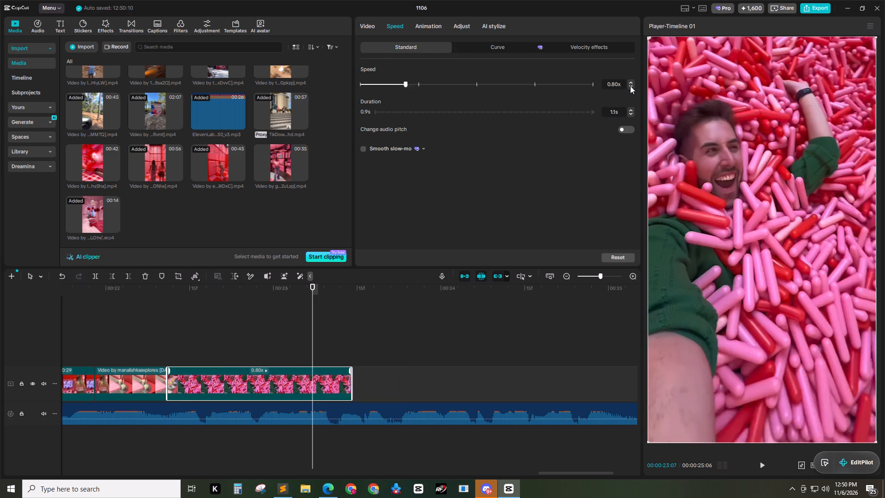
pyautogui.click(630, 86)
pyautogui.click(631, 80)
pyautogui.click(631, 76)
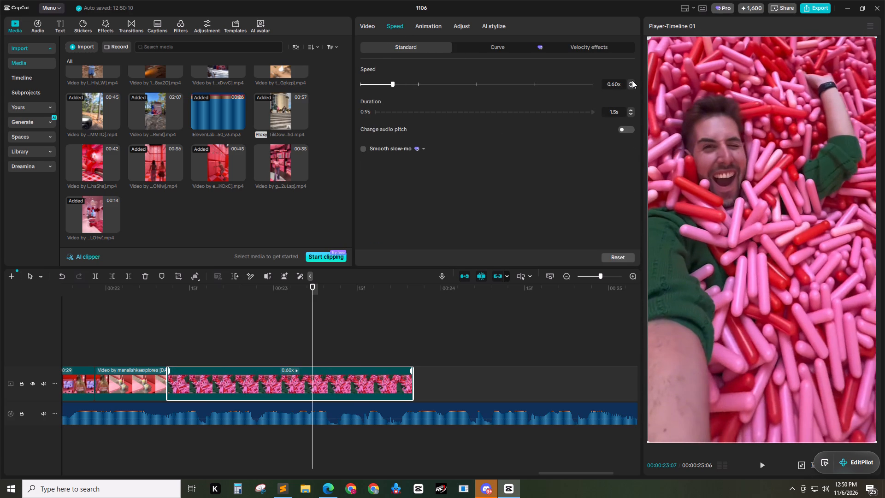
pyautogui.click(631, 83)
pyautogui.click(618, 83)
pyautogui.press('BackSpace')
pyautogui.press('5')
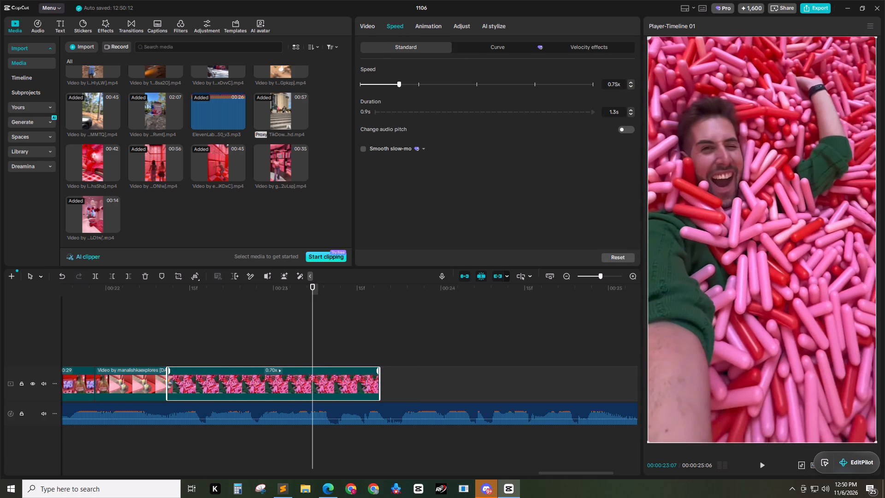
pyautogui.press('Return')
pyautogui.click(618, 83)
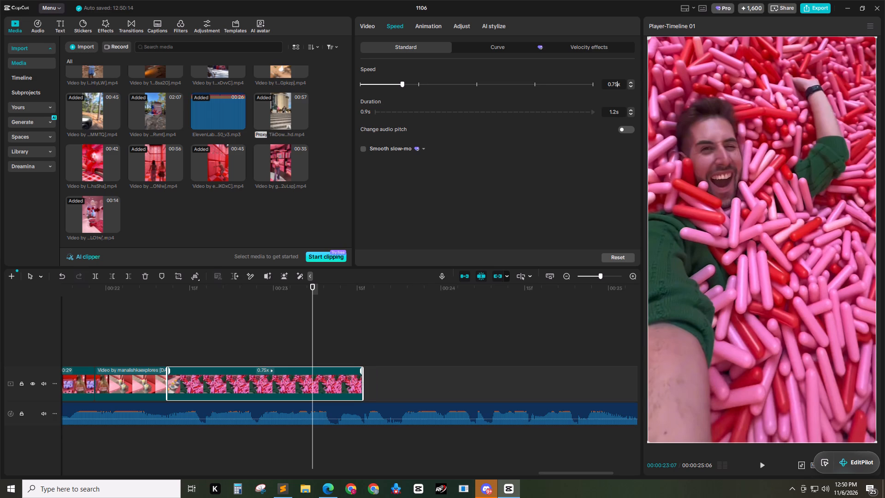
pyautogui.press('BackSpace')
pyautogui.press('BackSpace')
pyautogui.write('65')
pyautogui.press('Return')
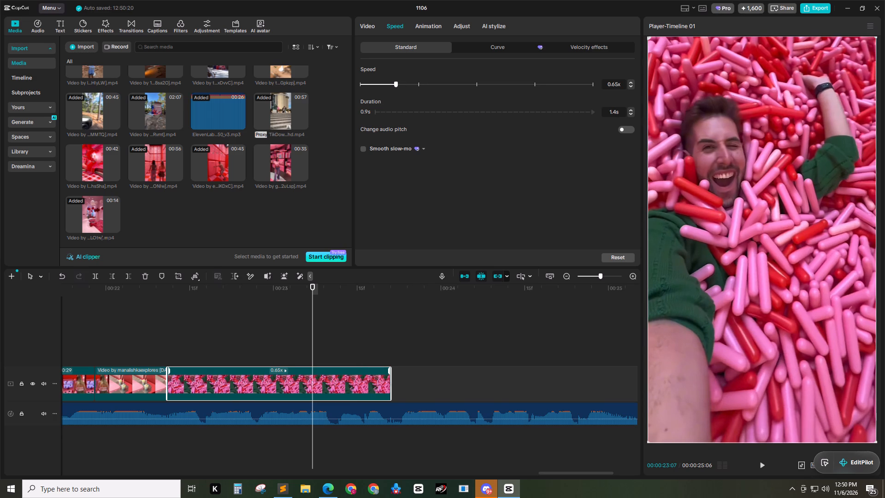
# Replay the slowed sprinkle pool shot against the voiceover to check its timing and where it ends.
pyautogui.moveTo(319, 320); pyautogui.dragTo(313, 319)
pyautogui.moveTo(303, 285); pyautogui.dragTo(148, 298)
pyautogui.press('space')
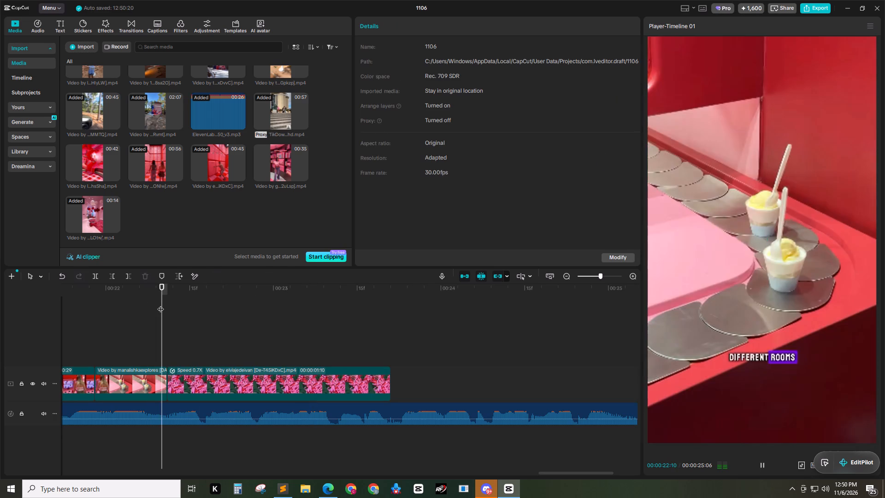
pyautogui.press('space')
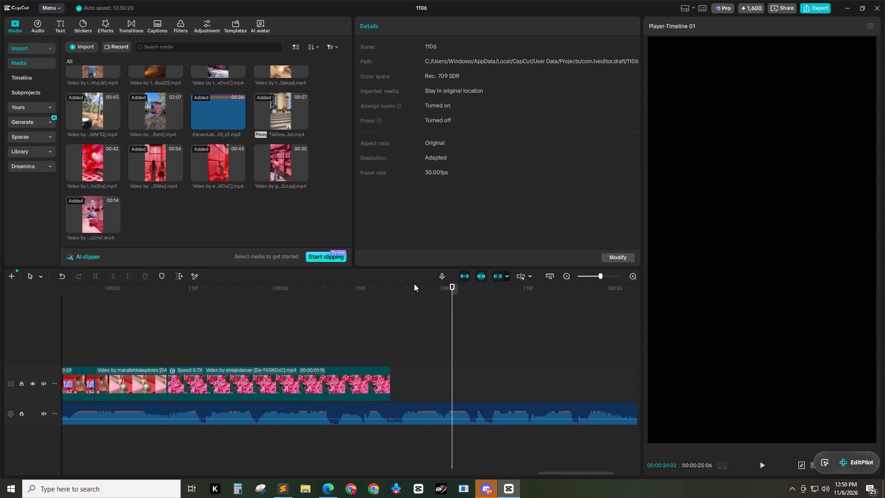
pyautogui.moveTo(414, 284); pyautogui.dragTo(353, 296)
pyautogui.press('space')
pyautogui.press('space')
pyautogui.moveTo(422, 288); pyautogui.dragTo(378, 294)
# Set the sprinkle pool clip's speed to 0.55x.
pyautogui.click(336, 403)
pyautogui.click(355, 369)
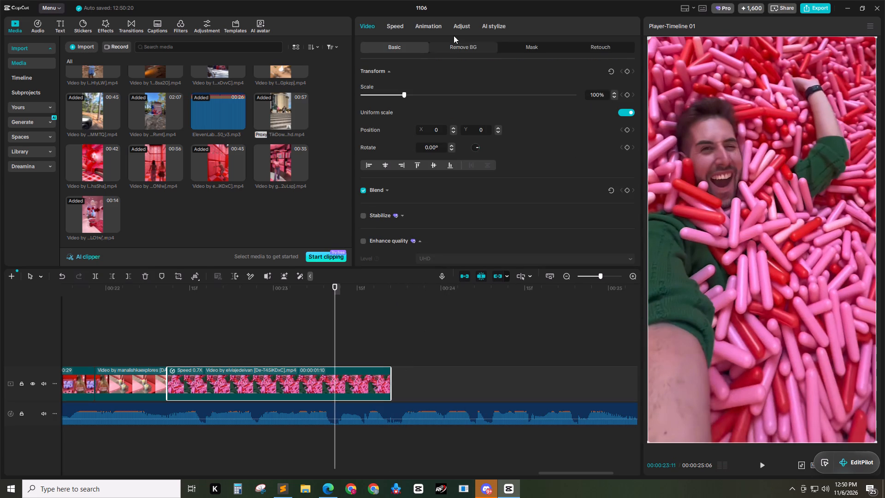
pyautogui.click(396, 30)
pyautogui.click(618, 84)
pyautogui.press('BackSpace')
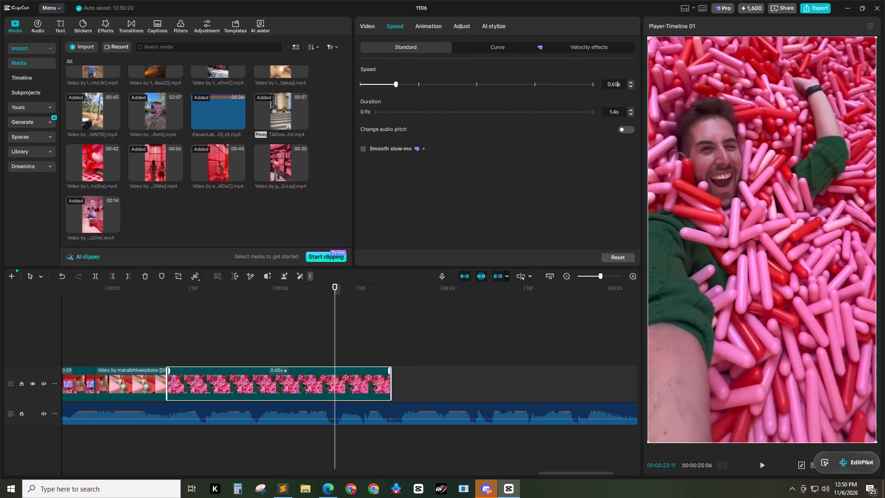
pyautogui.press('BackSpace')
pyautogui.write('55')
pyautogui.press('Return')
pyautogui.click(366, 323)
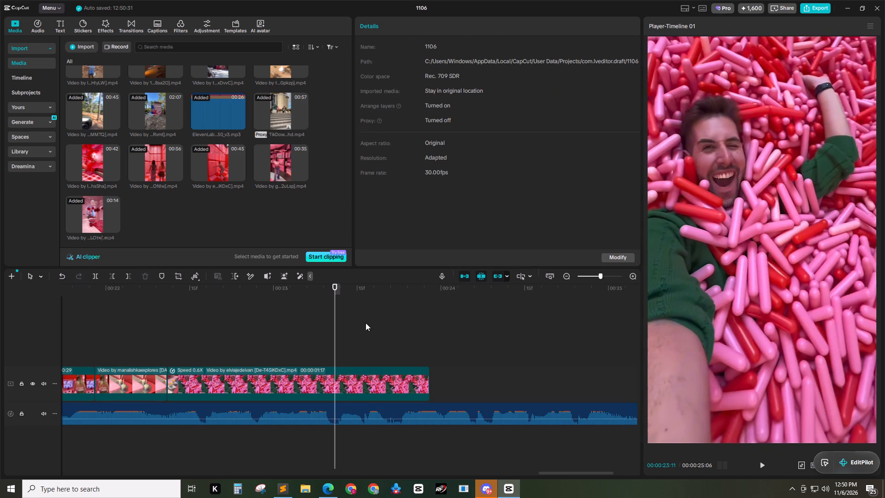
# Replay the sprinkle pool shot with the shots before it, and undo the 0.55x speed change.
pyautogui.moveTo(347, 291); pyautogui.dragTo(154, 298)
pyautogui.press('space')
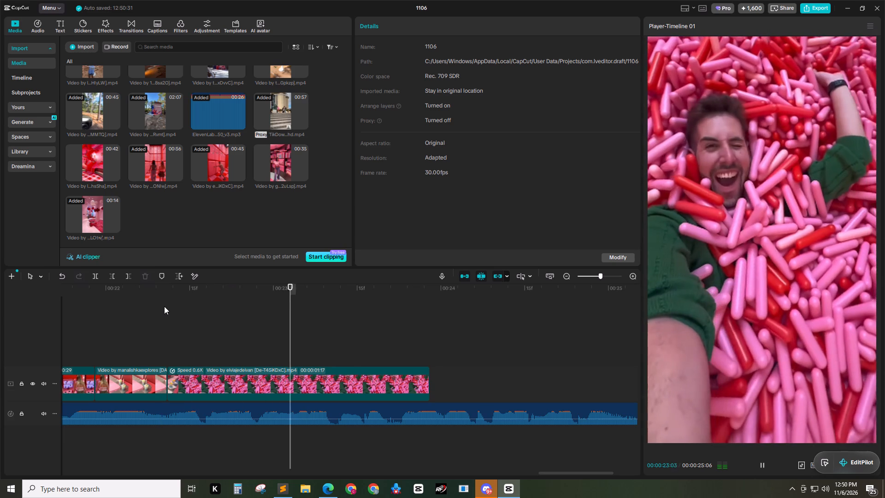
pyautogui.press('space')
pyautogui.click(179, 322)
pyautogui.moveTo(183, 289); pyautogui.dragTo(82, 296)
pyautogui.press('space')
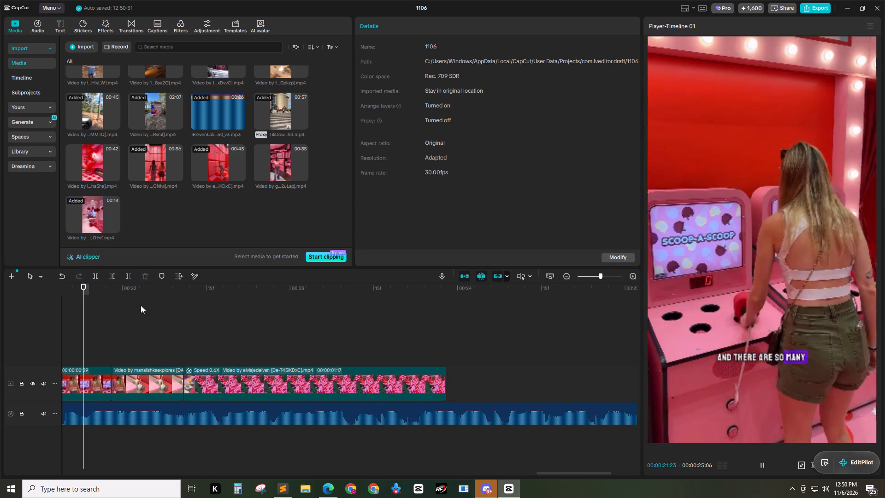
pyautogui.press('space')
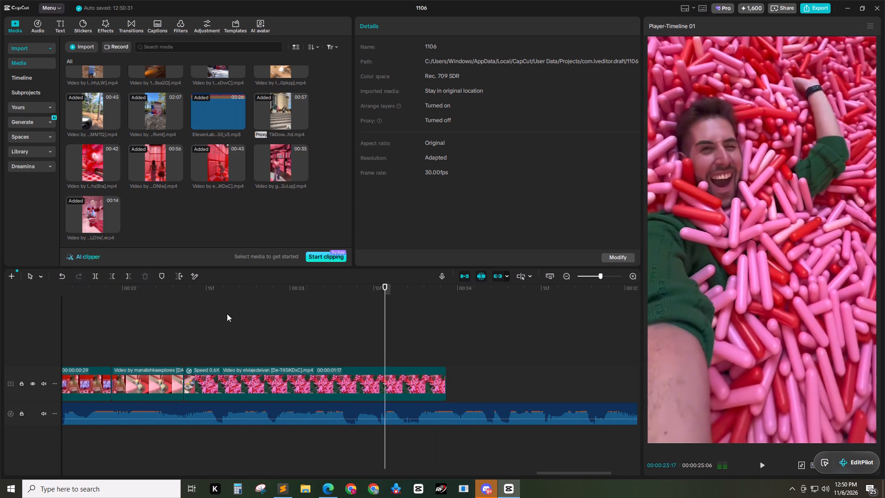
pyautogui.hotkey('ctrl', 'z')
# Recheck the sprinkle pool clip's speed setting and replay it against the voiceover.
pyautogui.click(270, 289)
pyautogui.moveTo(257, 282); pyautogui.dragTo(153, 287)
pyautogui.press('space')
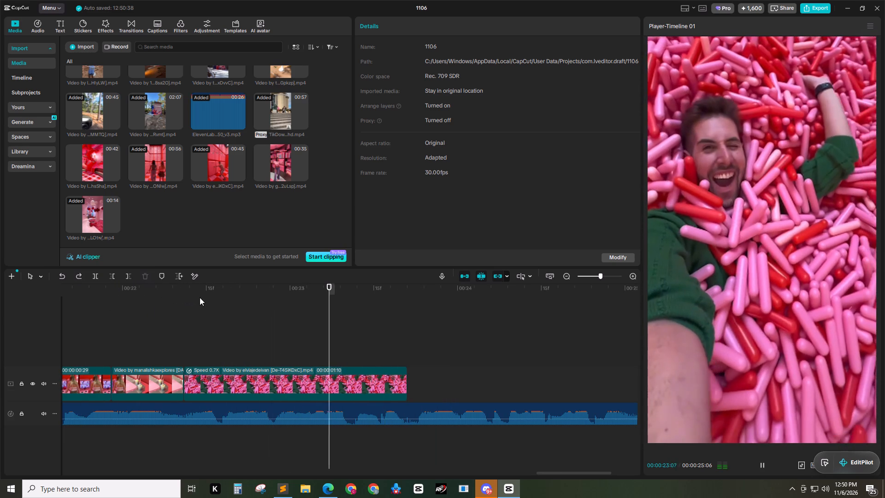
pyautogui.press('space')
pyautogui.click(372, 378)
pyautogui.click(402, 28)
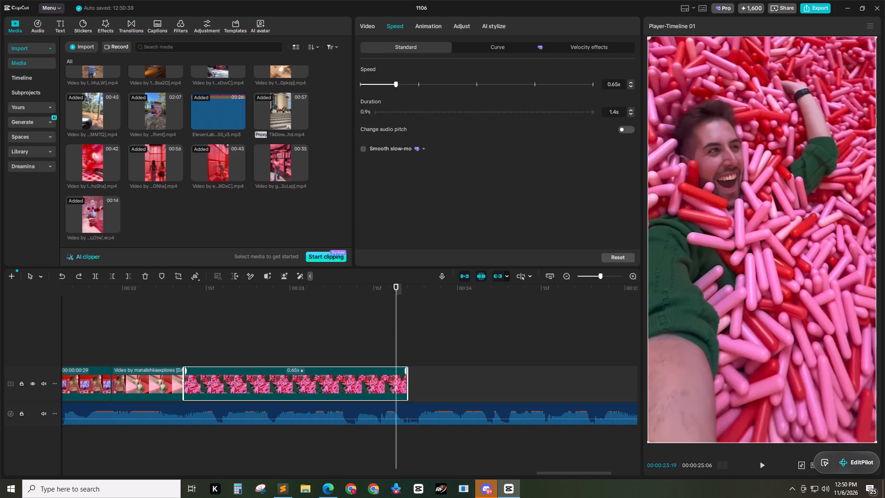
pyautogui.click(233, 336)
pyautogui.moveTo(212, 292); pyautogui.dragTo(134, 294)
pyautogui.press('space')
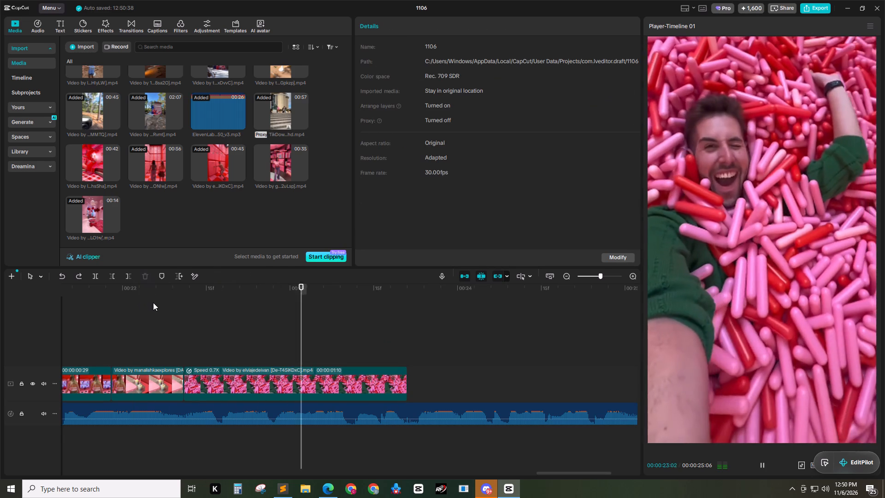
pyautogui.press('space')
# Add the 42-second littlekidbigcity_newyork clip above the main track, adapt it to the SDR color space, and align it with the timeline start.
pyautogui.moveTo(425, 294); pyautogui.dragTo(407, 297)
pyautogui.doubleClick(567, 278)
pyautogui.moveTo(88, 162); pyautogui.dragTo(81, 312)
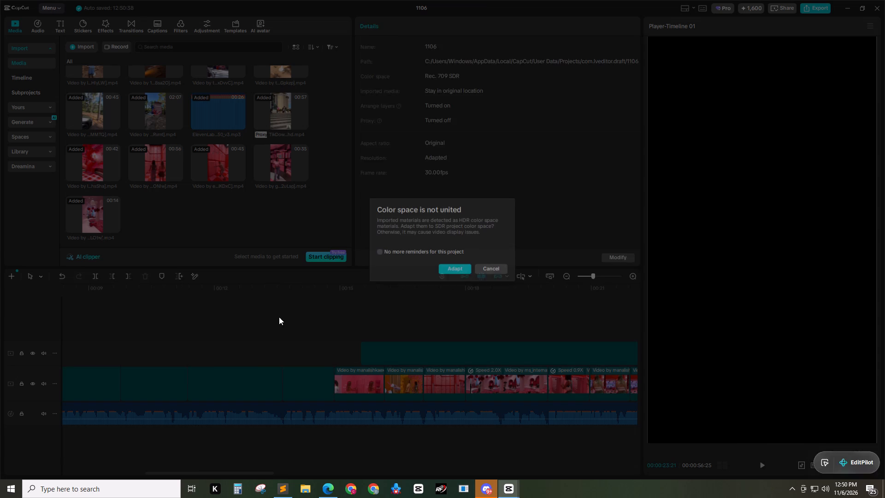
pyautogui.click(458, 271)
pyautogui.doubleClick(565, 278)
pyautogui.moveTo(465, 355); pyautogui.dragTo(281, 351)
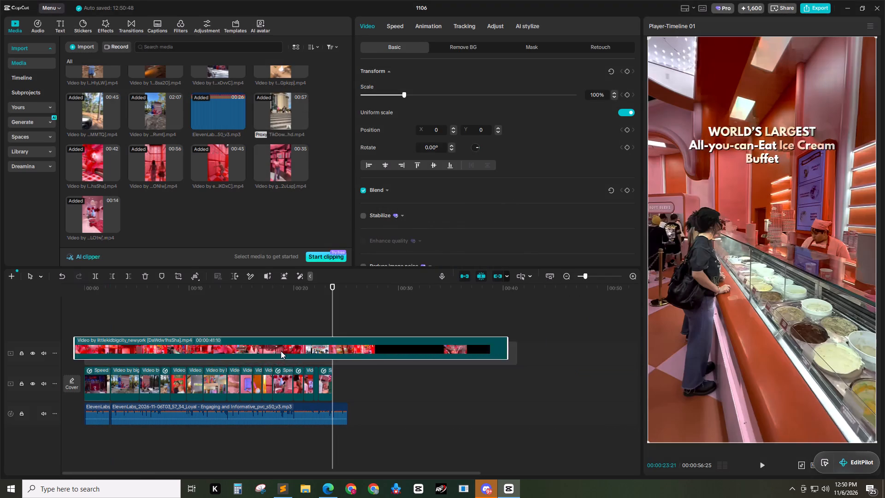
pyautogui.moveTo(281, 351); pyautogui.dragTo(280, 351)
# Cut everything before the wide sprinkle pool shot at 00:00:37:18 and place the remainder after the last main-track clip.
pyautogui.moveTo(340, 287); pyautogui.dragTo(491, 299)
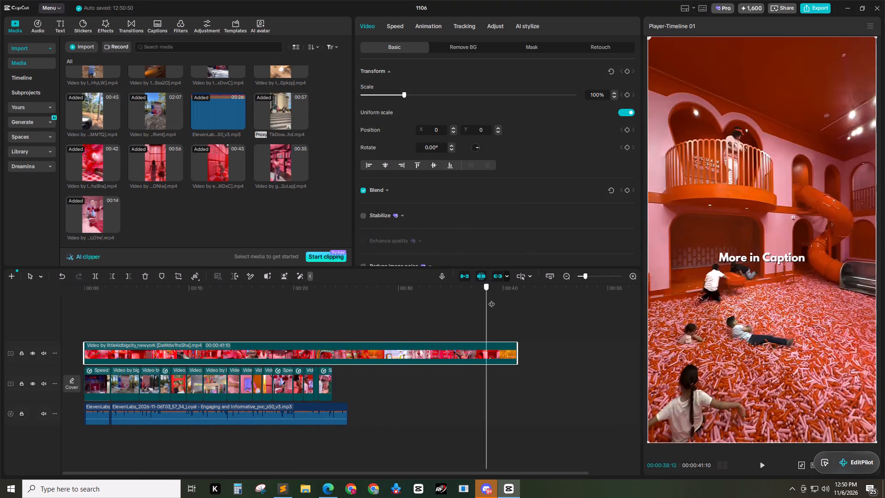
pyautogui.moveTo(491, 299); pyautogui.dragTo(474, 302)
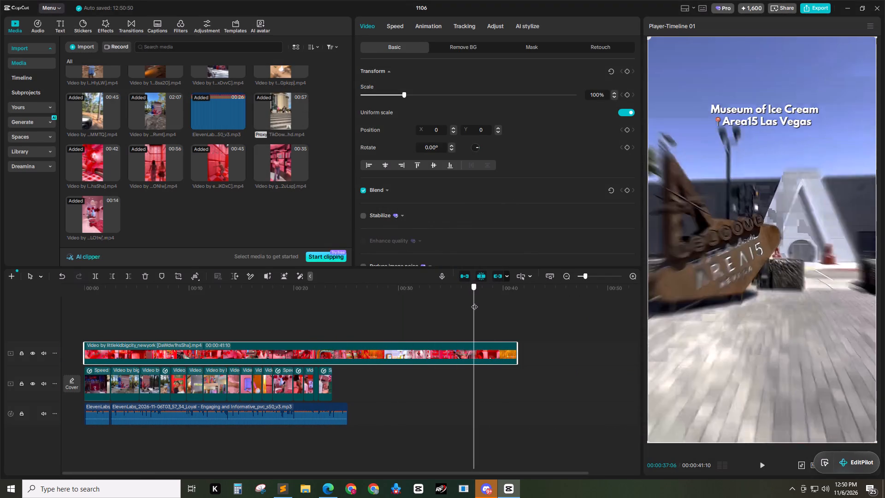
pyautogui.moveTo(474, 302); pyautogui.dragTo(478, 302)
pyautogui.click(490, 350)
pyautogui.press('q')
pyautogui.moveTo(494, 350); pyautogui.dragTo(383, 376)
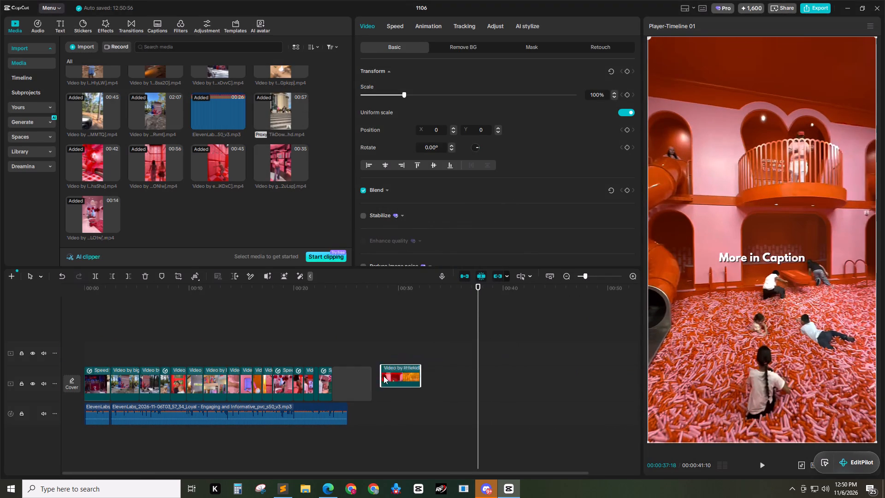
pyautogui.moveTo(383, 376); pyautogui.dragTo(361, 379)
# Replay the transition from the selfie sprinkle pool shot into the wide pool shot against the voiceover.
pyautogui.moveTo(355, 294); pyautogui.dragTo(332, 295)
pyautogui.doubleClick(634, 278)
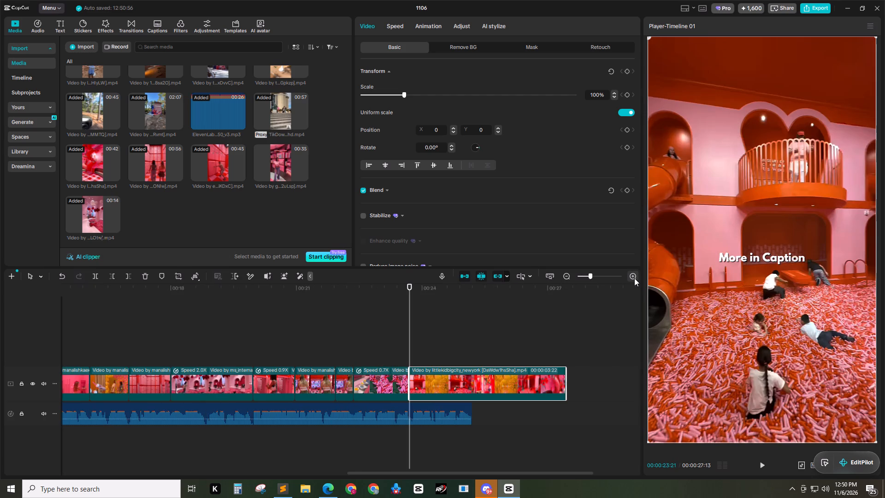
pyautogui.press('space')
pyautogui.press('space')
pyautogui.moveTo(456, 296); pyautogui.dragTo(407, 300)
pyautogui.press('space')
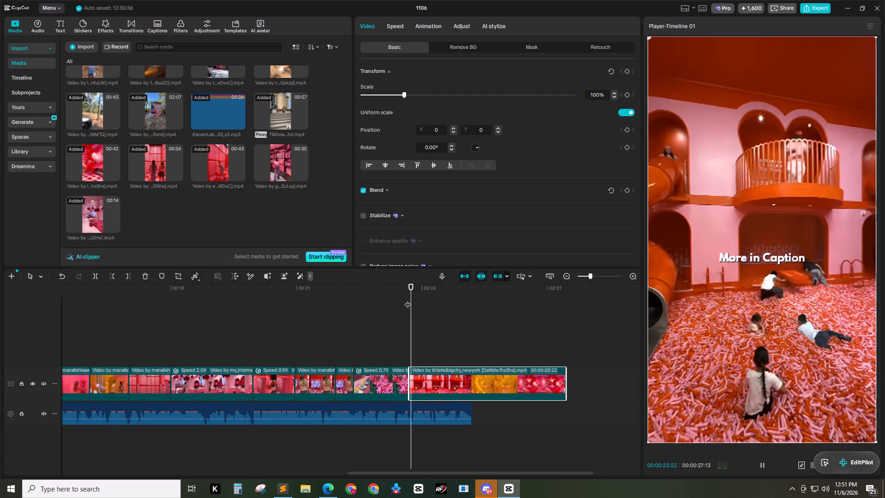
pyautogui.press('space')
pyautogui.doubleClick(631, 276)
pyautogui.moveTo(423, 295); pyautogui.dragTo(283, 303)
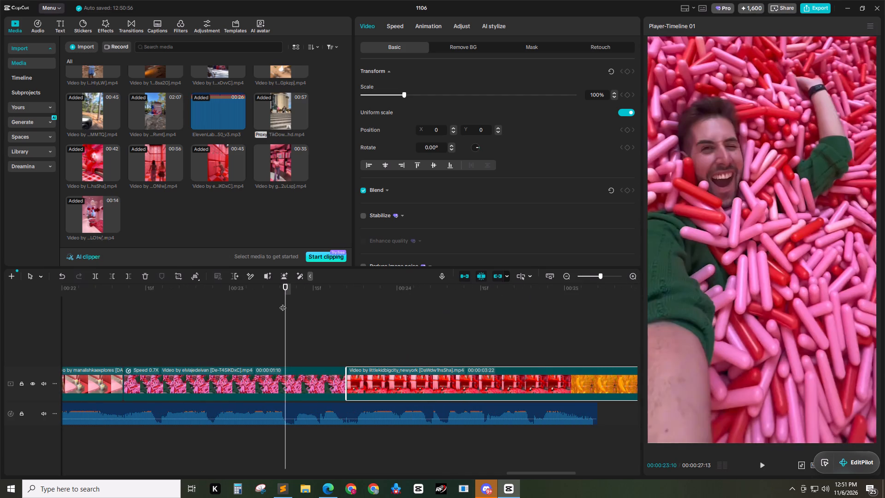
pyautogui.press('space')
pyautogui.press('space')
pyautogui.moveTo(417, 285); pyautogui.dragTo(330, 294)
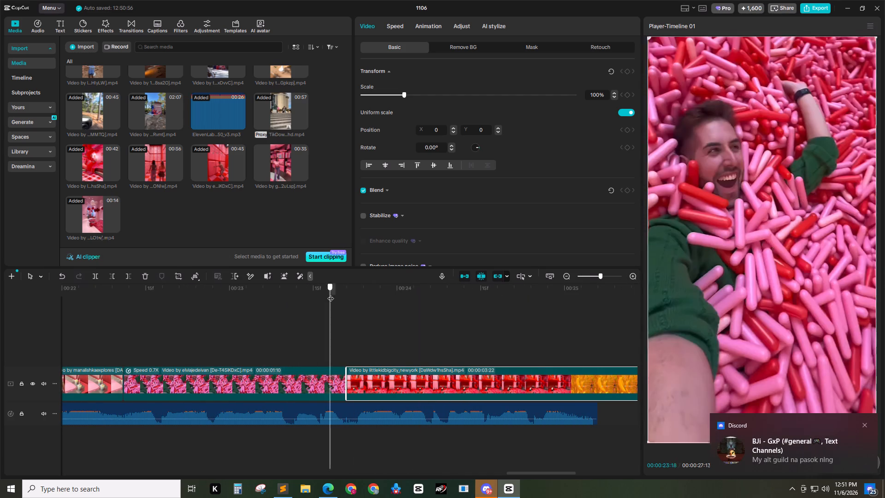
pyautogui.moveTo(330, 294); pyautogui.dragTo(330, 293)
pyautogui.press('space')
pyautogui.press('space')
pyautogui.press('space')
pyautogui.press('space')
# Trim the end of the wide sprinkle pool clip to 00:00:24:01.
pyautogui.moveTo(426, 283); pyautogui.dragTo(414, 289)
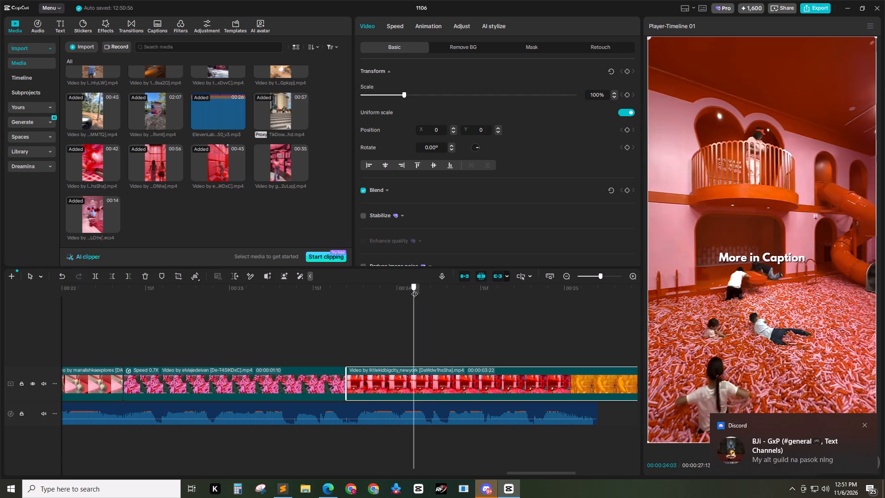
pyautogui.moveTo(414, 289); pyautogui.dragTo(414, 290)
pyautogui.moveTo(414, 291); pyautogui.dragTo(401, 295)
pyautogui.click(418, 379)
pyautogui.press('w')
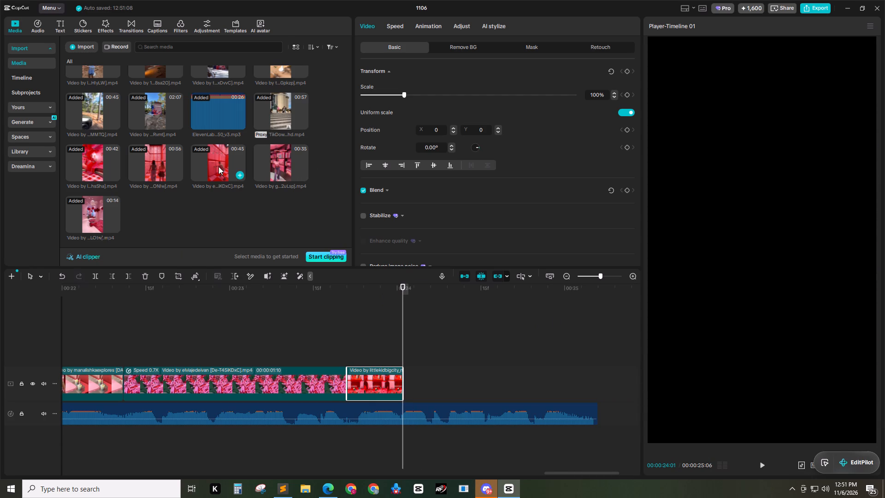
# Add the 45-second elviajedeivan clip, cut everything before the ice-cream-eating shot at 00:00:30:04, and place it at the main track's end.
pyautogui.moveTo(218, 166); pyautogui.dragTo(126, 314)
pyautogui.tripleClick(566, 277)
pyautogui.moveTo(446, 293); pyautogui.dragTo(508, 295)
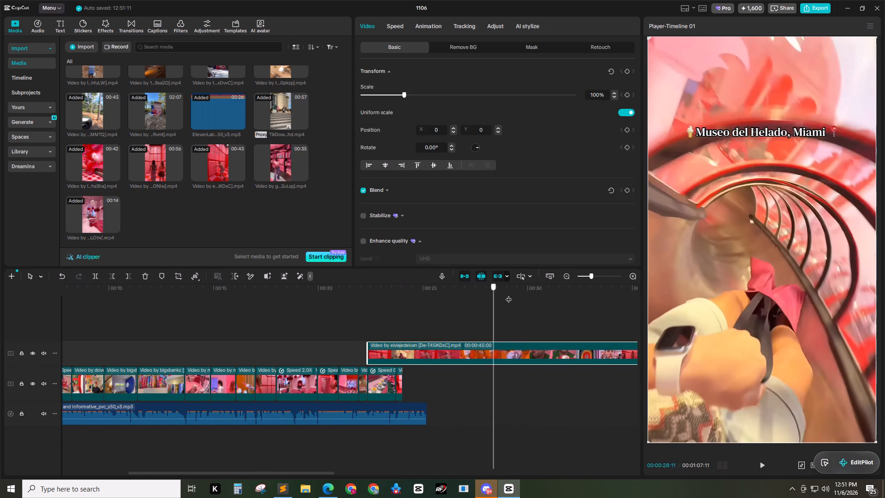
pyautogui.moveTo(508, 295); pyautogui.dragTo(518, 304)
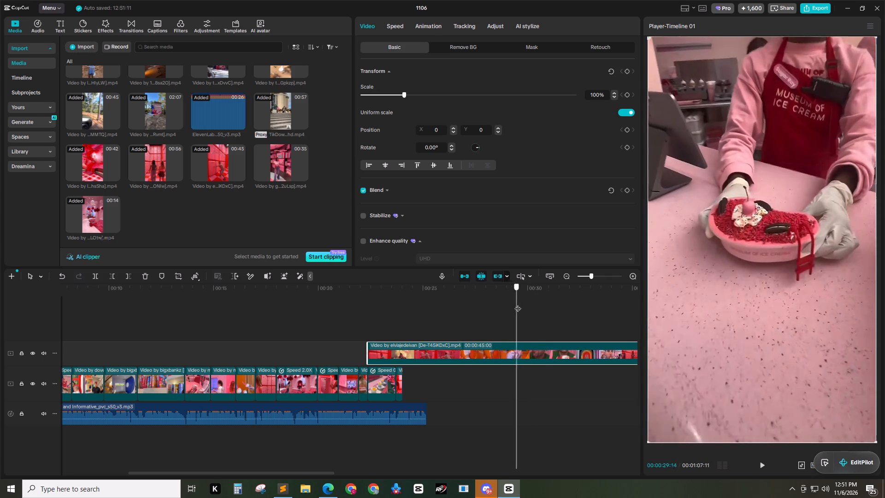
pyautogui.moveTo(518, 304); pyautogui.dragTo(530, 304)
pyautogui.click(549, 346)
pyautogui.press('q')
pyautogui.moveTo(561, 354); pyautogui.dragTo(548, 357)
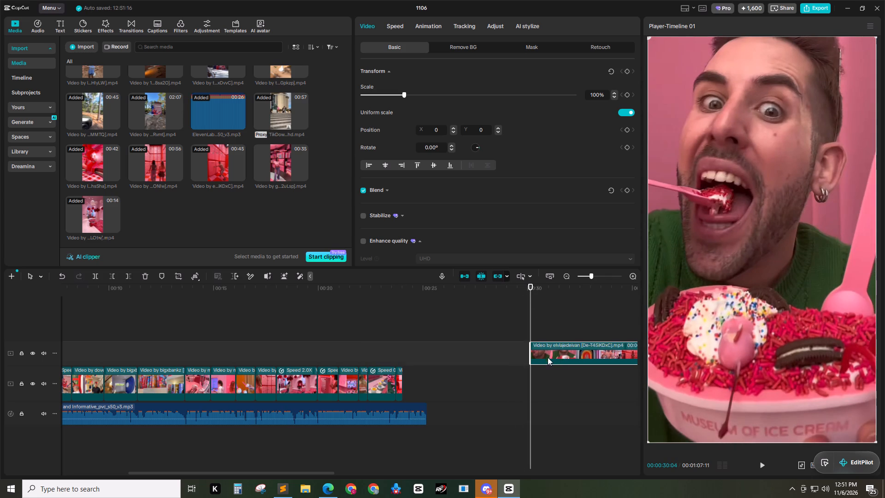
pyautogui.moveTo(548, 357); pyautogui.dragTo(447, 382)
# Trim the end of the ice-cream-eating clip to the end of the voiceover at 00:00:25:06.
pyautogui.click(433, 324)
pyautogui.moveTo(435, 295); pyautogui.dragTo(422, 296)
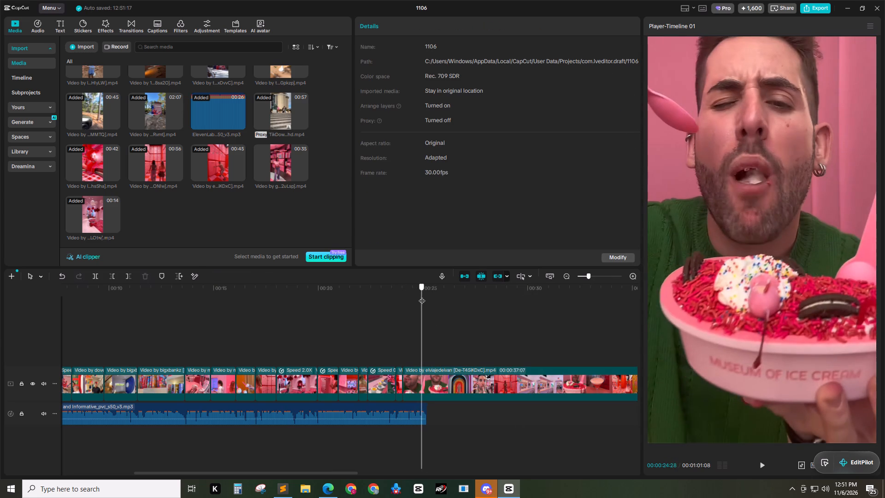
pyautogui.moveTo(422, 296); pyautogui.dragTo(427, 297)
pyautogui.click(459, 366)
pyautogui.click(460, 375)
pyautogui.moveTo(457, 293); pyautogui.dragTo(428, 300)
pyautogui.press('w')
# Add the CTA 20 PLANE preset at 00:00:25:06 and place it on the track above the main track.
pyautogui.click(37, 50)
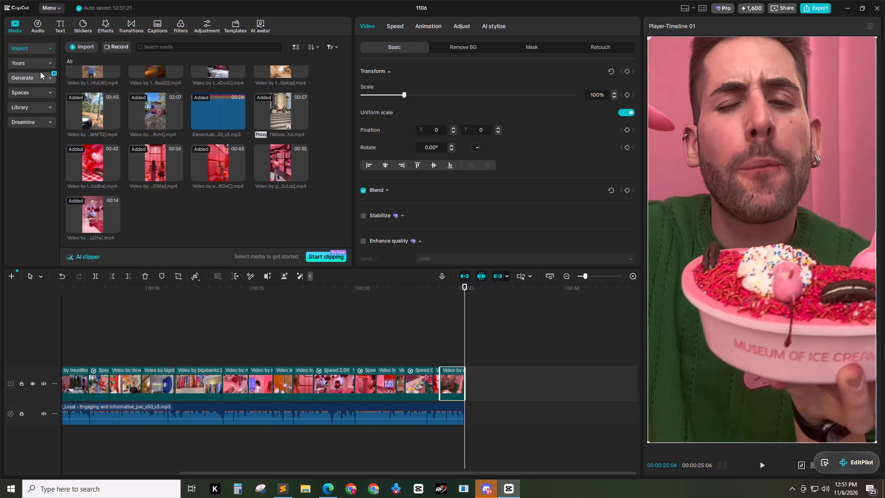
pyautogui.click(38, 53)
pyautogui.click(37, 49)
pyautogui.click(33, 68)
pyautogui.doubleClick(39, 97)
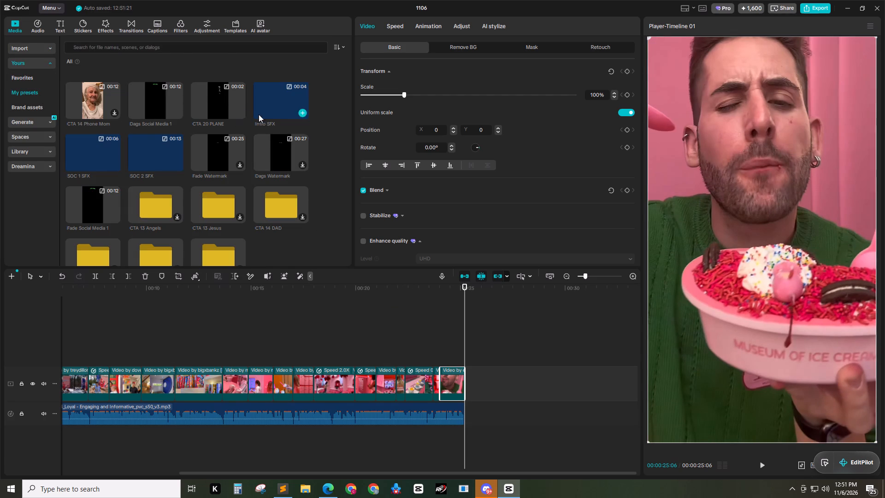
pyautogui.click(243, 112)
pyautogui.moveTo(476, 375); pyautogui.dragTo(476, 350)
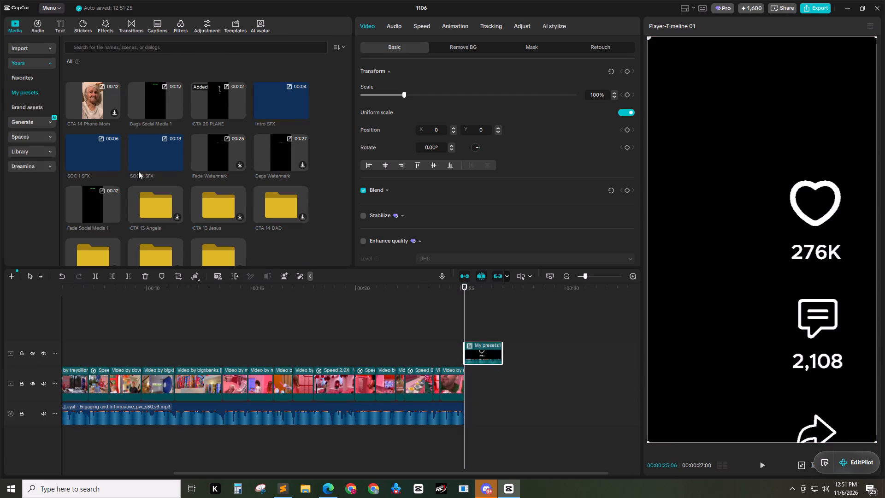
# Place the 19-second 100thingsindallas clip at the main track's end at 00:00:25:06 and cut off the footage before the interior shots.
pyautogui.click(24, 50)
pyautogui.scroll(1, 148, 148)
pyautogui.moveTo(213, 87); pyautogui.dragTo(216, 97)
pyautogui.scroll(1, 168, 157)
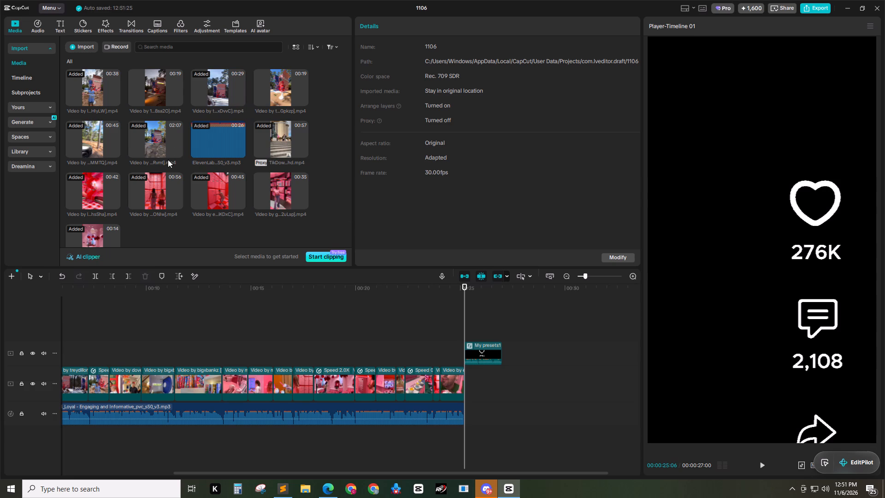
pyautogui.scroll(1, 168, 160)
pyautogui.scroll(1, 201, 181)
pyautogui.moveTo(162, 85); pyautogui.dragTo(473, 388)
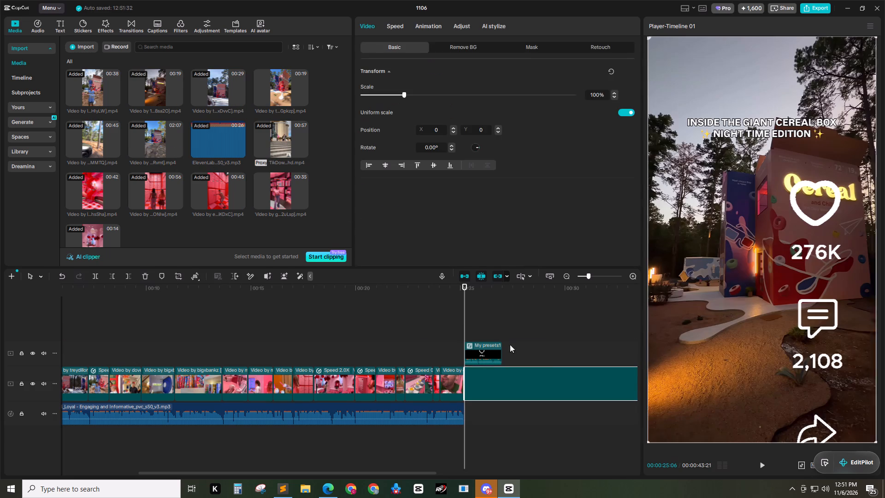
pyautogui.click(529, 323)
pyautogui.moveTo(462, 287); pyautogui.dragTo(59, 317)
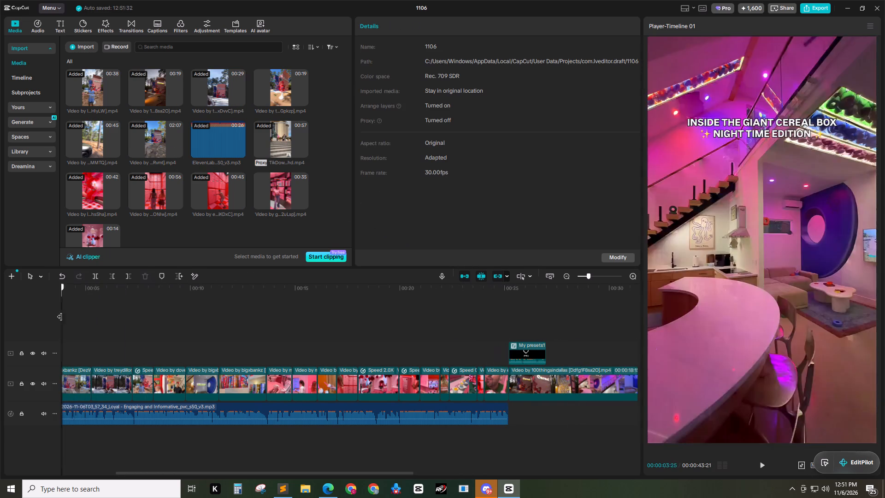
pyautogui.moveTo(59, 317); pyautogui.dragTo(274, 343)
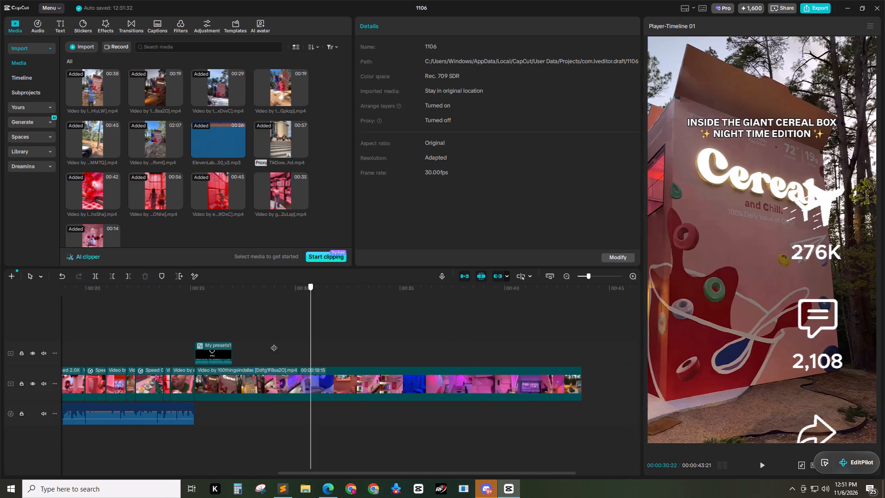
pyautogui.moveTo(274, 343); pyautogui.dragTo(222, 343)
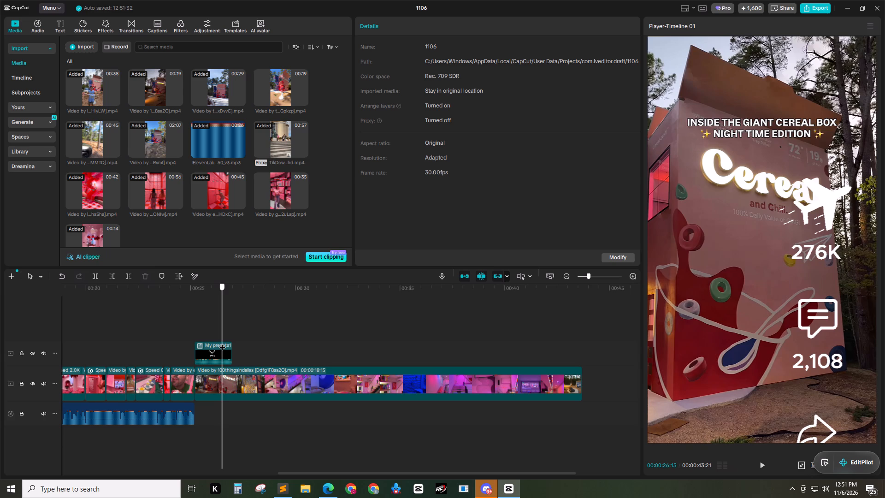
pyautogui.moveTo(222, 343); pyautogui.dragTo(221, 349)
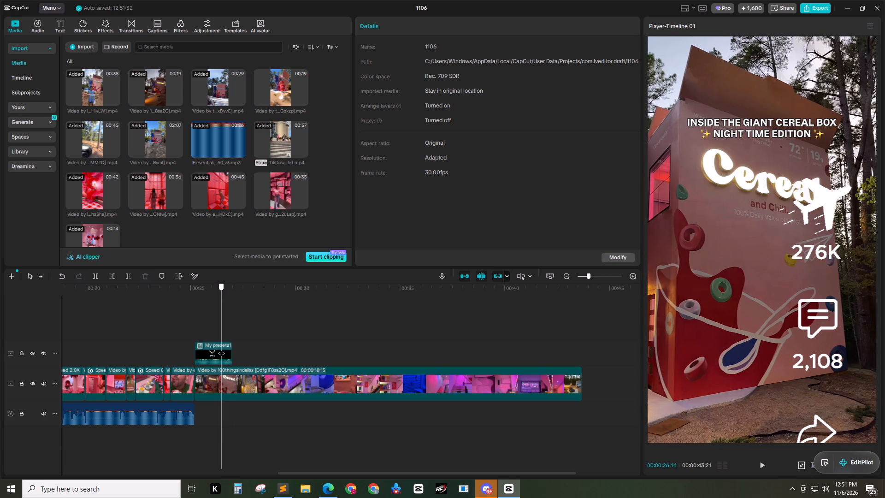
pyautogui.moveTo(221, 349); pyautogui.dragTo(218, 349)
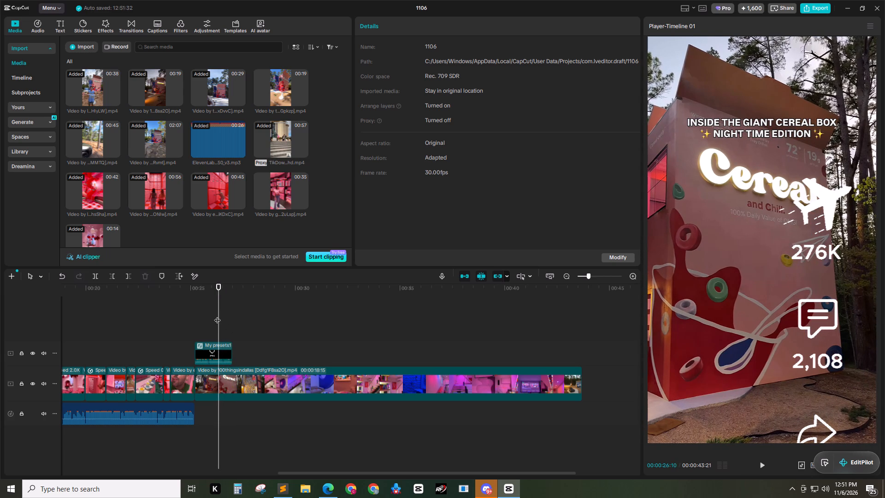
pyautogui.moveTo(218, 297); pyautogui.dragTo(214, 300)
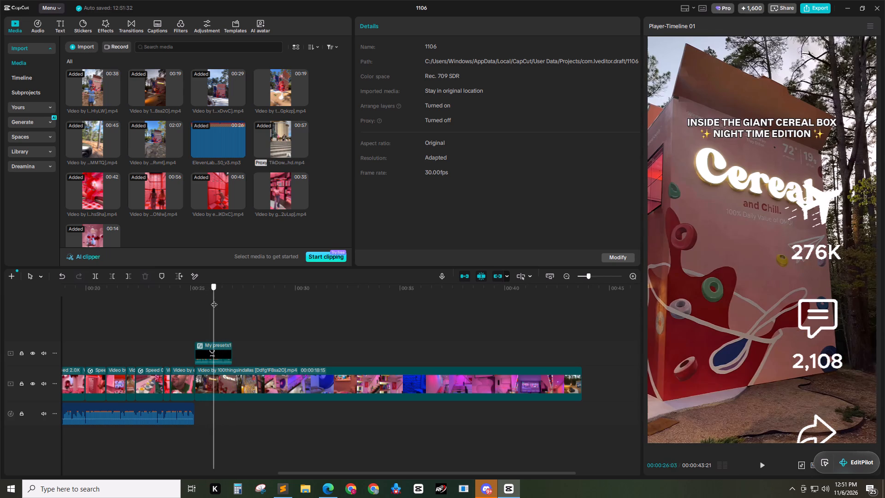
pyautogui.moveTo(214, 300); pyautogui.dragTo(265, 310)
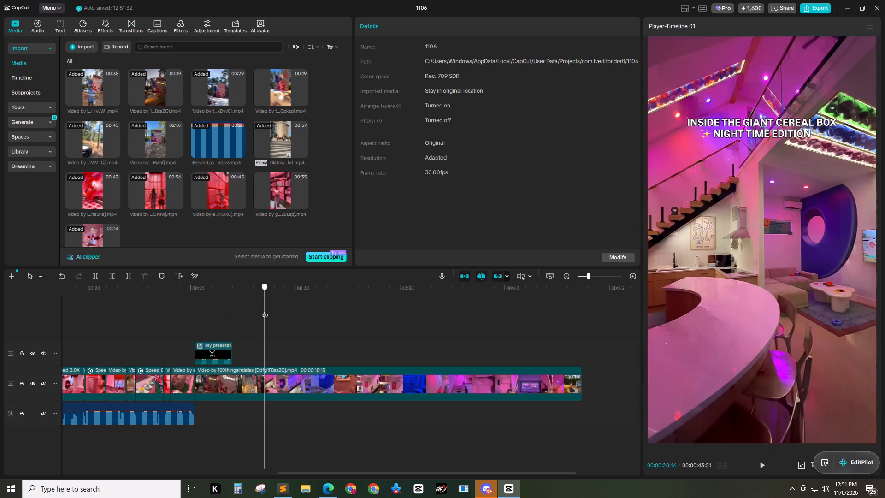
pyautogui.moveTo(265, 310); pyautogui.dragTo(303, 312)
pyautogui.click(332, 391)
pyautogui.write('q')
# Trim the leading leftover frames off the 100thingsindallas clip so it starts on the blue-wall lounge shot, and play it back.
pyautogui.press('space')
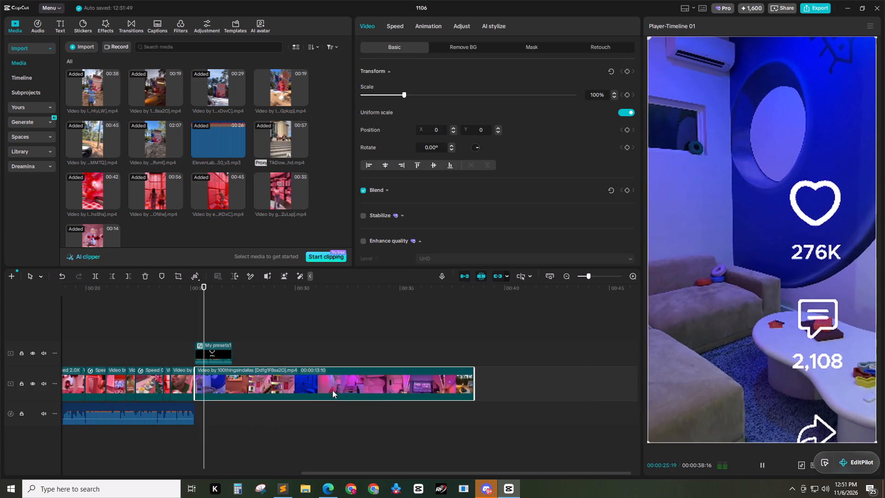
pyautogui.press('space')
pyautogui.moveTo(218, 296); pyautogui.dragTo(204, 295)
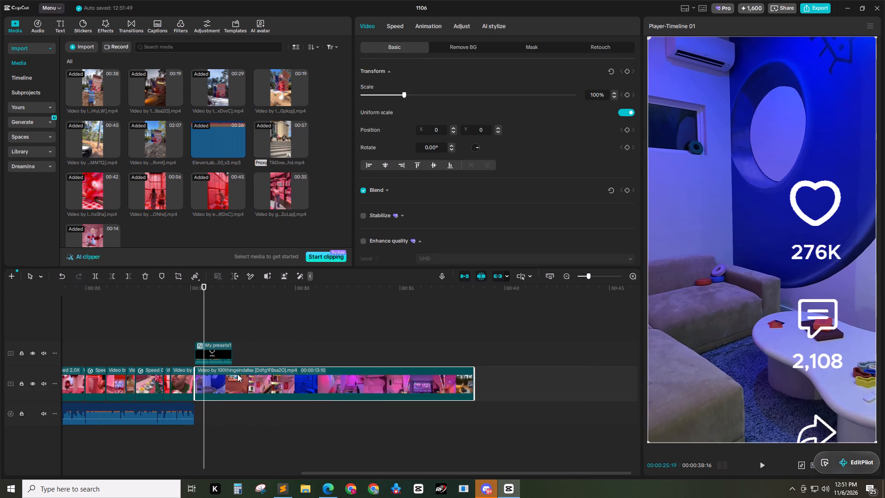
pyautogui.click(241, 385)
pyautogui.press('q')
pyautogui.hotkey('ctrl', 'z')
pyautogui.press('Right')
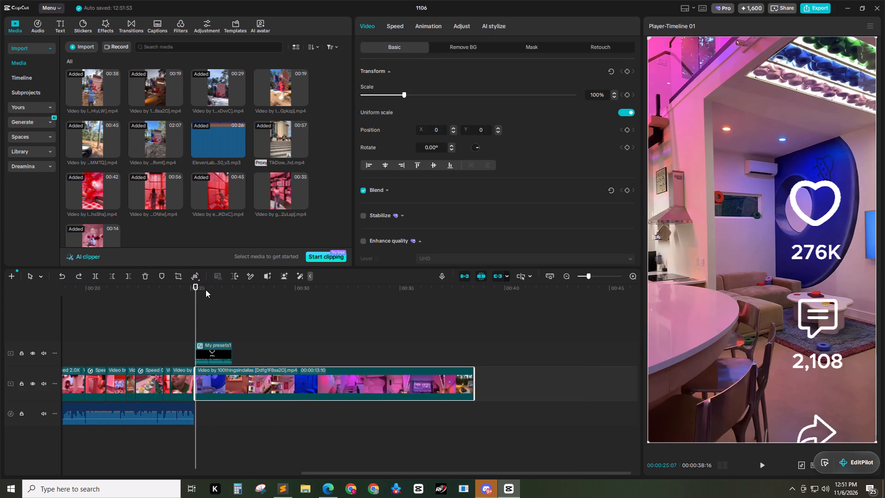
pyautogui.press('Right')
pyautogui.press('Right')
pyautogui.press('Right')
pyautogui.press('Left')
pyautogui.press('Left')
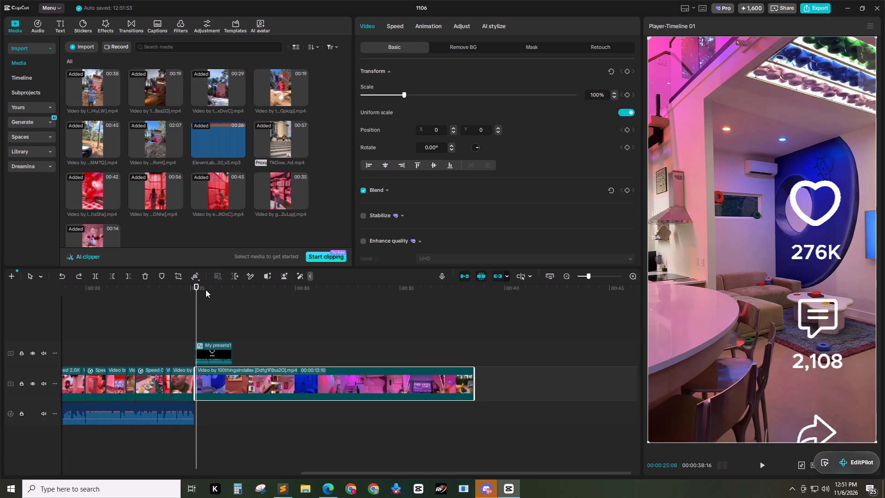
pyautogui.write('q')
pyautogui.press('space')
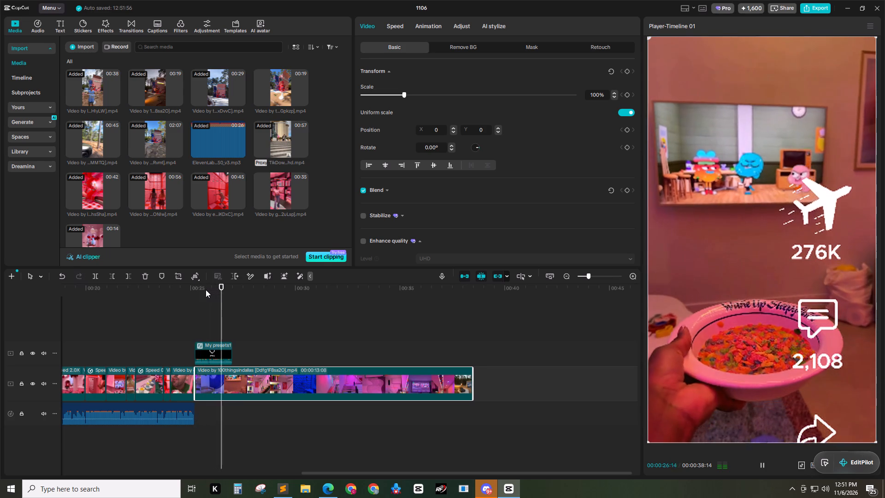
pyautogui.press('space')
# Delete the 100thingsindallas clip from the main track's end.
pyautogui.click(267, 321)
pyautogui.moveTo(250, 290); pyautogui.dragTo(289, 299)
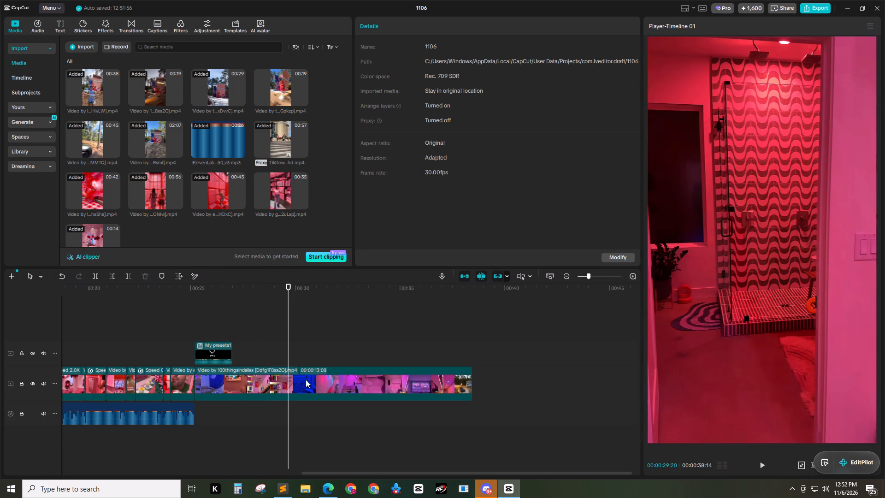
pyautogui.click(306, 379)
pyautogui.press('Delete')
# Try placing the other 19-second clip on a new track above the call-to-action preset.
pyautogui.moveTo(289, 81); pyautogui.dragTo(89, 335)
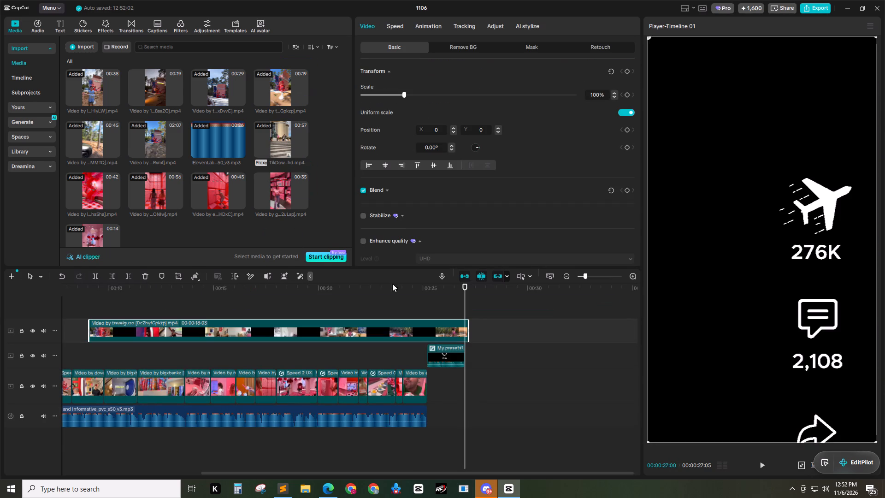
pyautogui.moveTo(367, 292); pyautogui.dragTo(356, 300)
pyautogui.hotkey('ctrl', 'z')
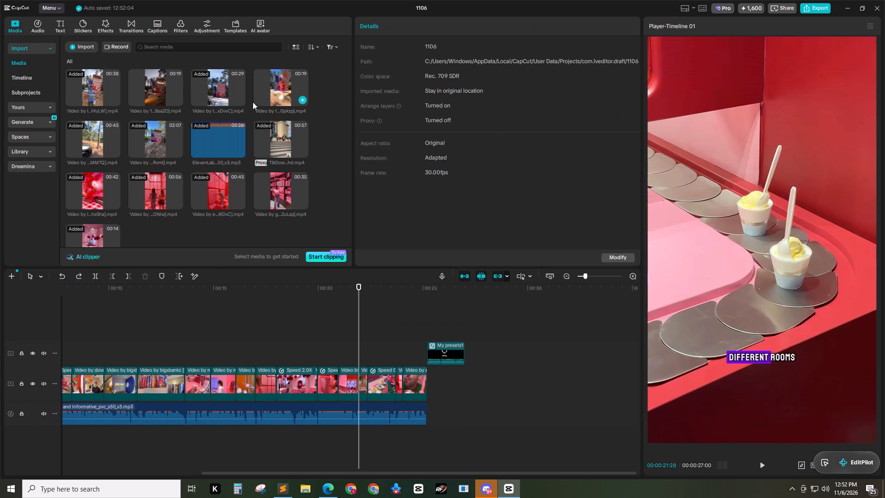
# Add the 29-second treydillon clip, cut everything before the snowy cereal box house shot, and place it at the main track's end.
pyautogui.moveTo(221, 89); pyautogui.dragTo(127, 314)
pyautogui.moveTo(353, 292); pyautogui.dragTo(478, 304)
pyautogui.click(495, 333)
pyautogui.press('q')
pyautogui.moveTo(514, 332); pyautogui.dragTo(453, 394)
# Play back the snowy cereal box clip and trim its end to the end of the call-to-action preset at 00:00:27:00.
pyautogui.moveTo(471, 295); pyautogui.dragTo(459, 294)
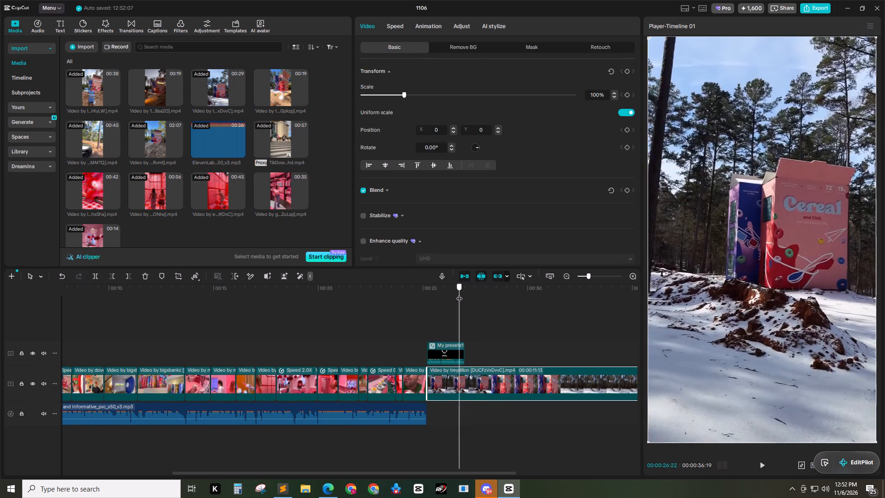
pyautogui.moveTo(459, 294); pyautogui.dragTo(421, 302)
pyautogui.press('space')
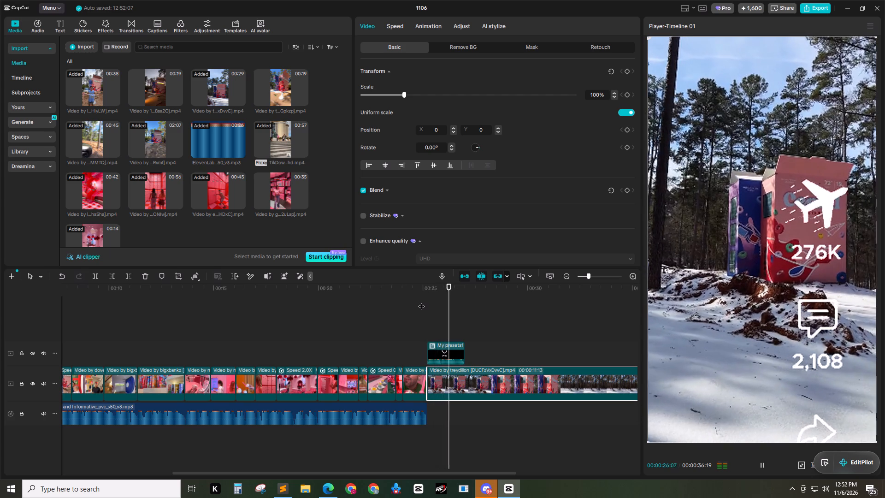
pyautogui.press('space')
pyautogui.click(494, 302)
pyautogui.moveTo(472, 292); pyautogui.dragTo(467, 294)
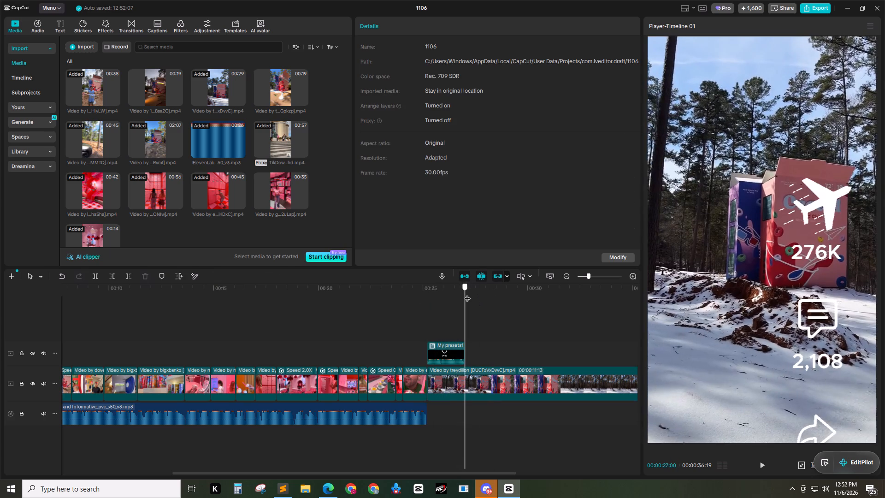
pyautogui.moveTo(467, 294); pyautogui.dragTo(467, 294)
pyautogui.click(491, 391)
pyautogui.press('w')
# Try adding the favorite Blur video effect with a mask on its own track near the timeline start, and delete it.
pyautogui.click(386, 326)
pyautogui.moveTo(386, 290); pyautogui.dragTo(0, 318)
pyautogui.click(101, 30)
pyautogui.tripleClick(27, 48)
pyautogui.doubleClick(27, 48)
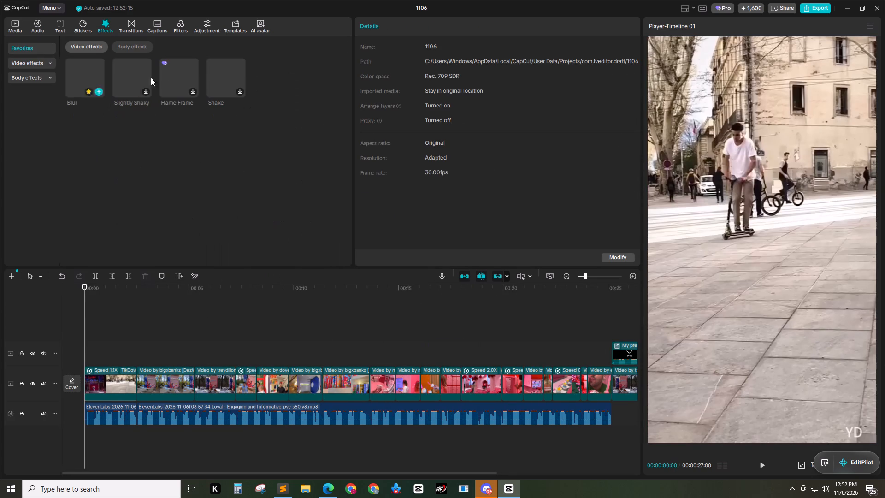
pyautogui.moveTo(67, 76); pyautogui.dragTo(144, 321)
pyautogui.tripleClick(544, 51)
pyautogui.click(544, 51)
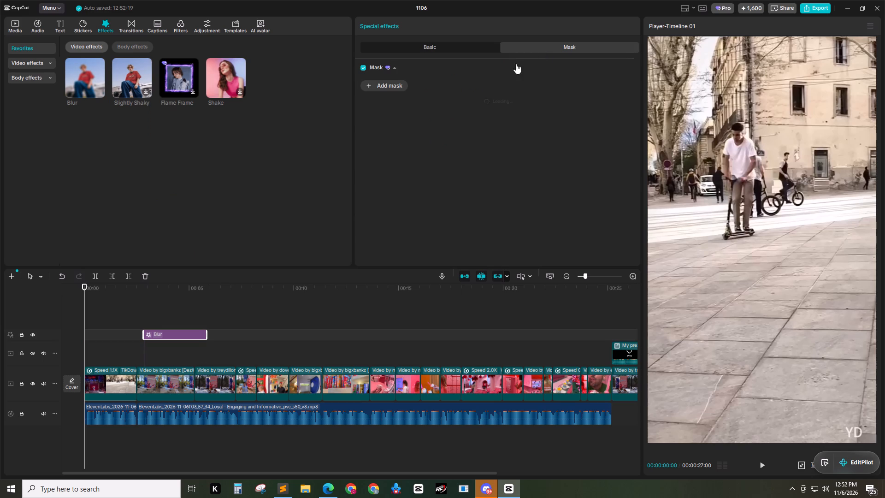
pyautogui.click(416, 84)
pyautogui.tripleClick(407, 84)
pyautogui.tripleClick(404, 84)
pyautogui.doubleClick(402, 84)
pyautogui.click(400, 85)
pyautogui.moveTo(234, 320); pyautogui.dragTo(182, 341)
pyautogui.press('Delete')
# Find the clips with burned-in captions and apply the Blur effect to the ice cream cups clip at 00:00:13:29.
pyautogui.moveTo(113, 293); pyautogui.dragTo(150, 299)
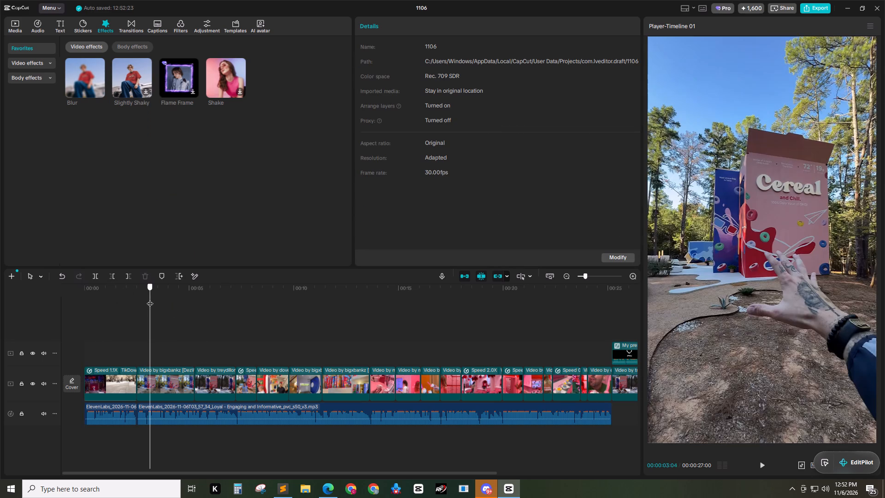
pyautogui.moveTo(150, 299); pyautogui.dragTo(233, 305)
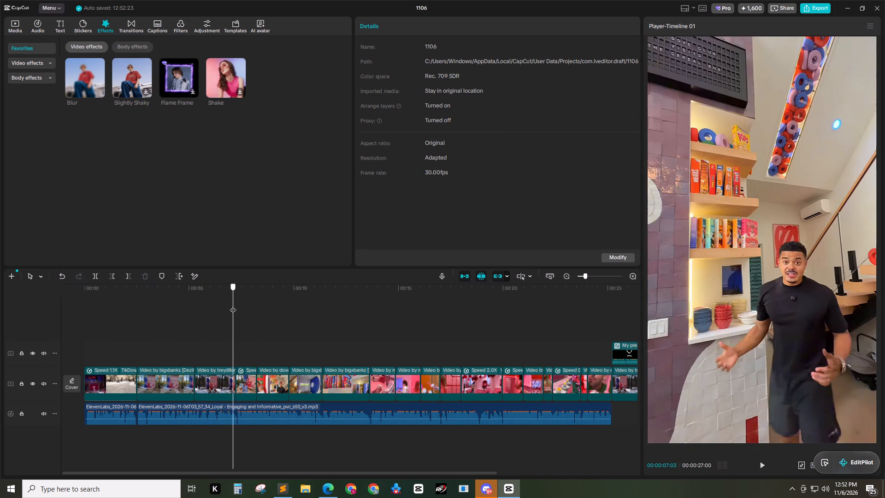
pyautogui.moveTo(233, 305); pyautogui.dragTo(315, 311)
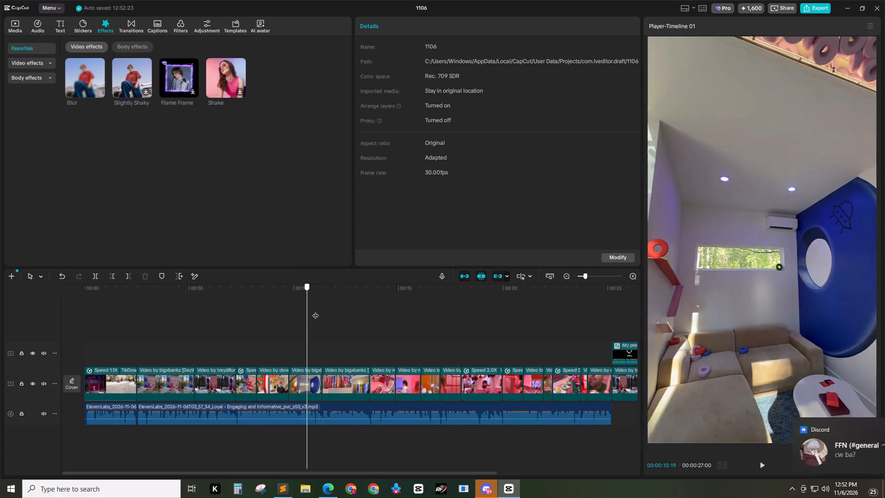
pyautogui.moveTo(315, 311); pyautogui.dragTo(405, 316)
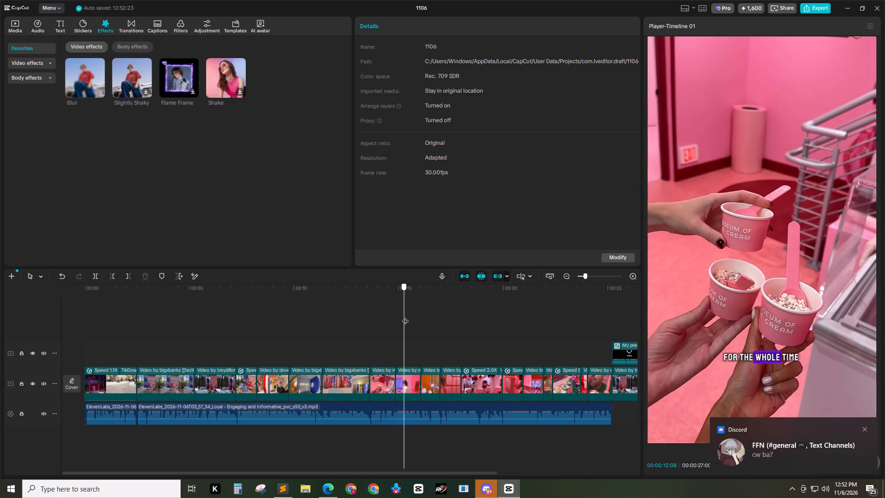
pyautogui.moveTo(405, 316); pyautogui.dragTo(371, 327)
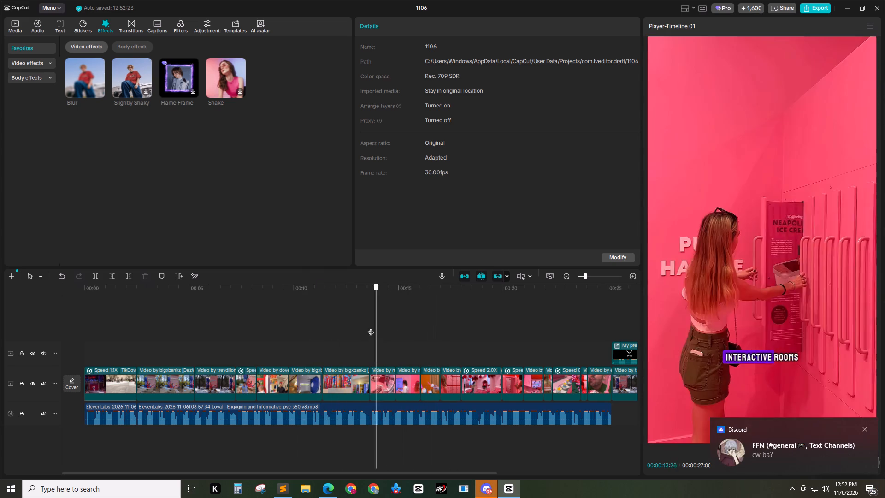
pyautogui.moveTo(371, 327); pyautogui.dragTo(374, 335)
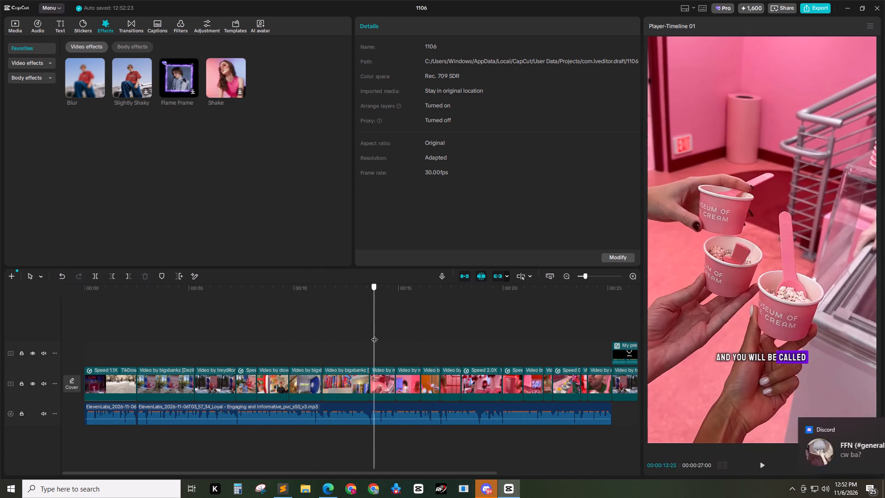
pyautogui.moveTo(374, 335); pyautogui.dragTo(377, 335)
pyautogui.moveTo(73, 78); pyautogui.dragTo(381, 396)
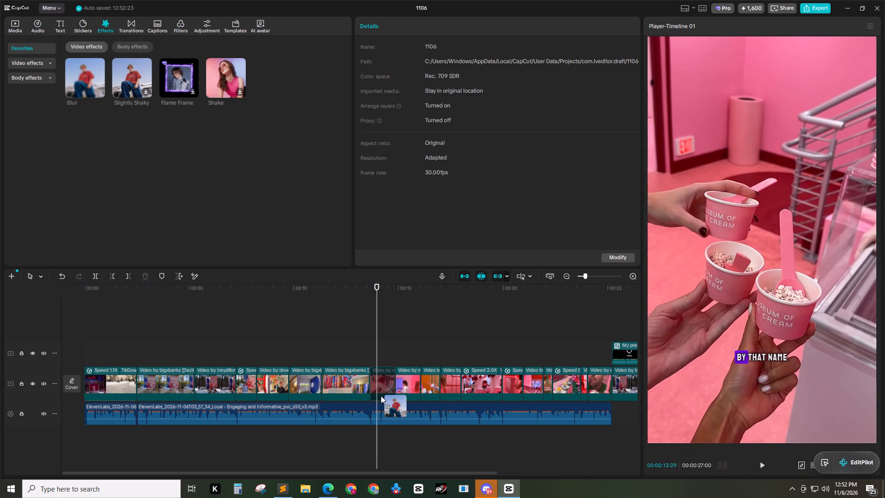
# Give the cups clip's Blur effect a rectangle mask with round corners of 50 and increase the blur strength.
pyautogui.tripleClick(393, 82)
pyautogui.click(595, 255)
pyautogui.press('5')
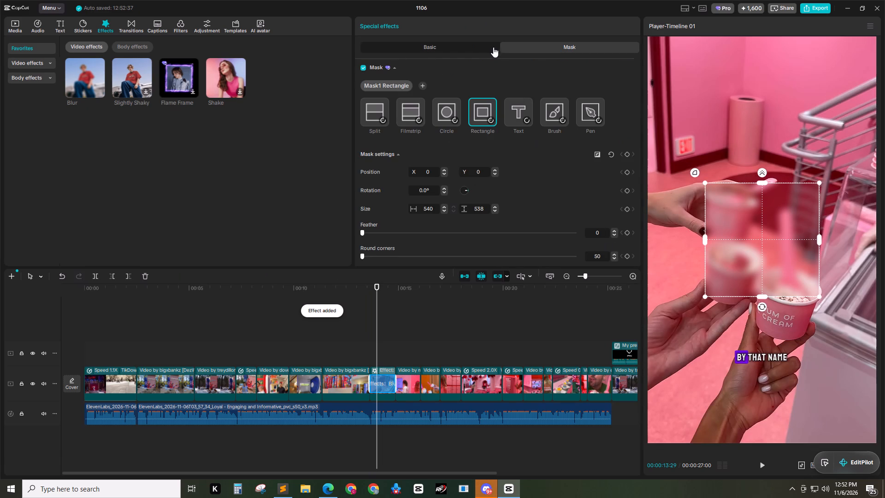
pyautogui.press('Return')
pyautogui.doubleClick(458, 45)
pyautogui.moveTo(473, 107); pyautogui.dragTo(709, 98)
pyautogui.click(581, 40)
pyautogui.click(586, 49)
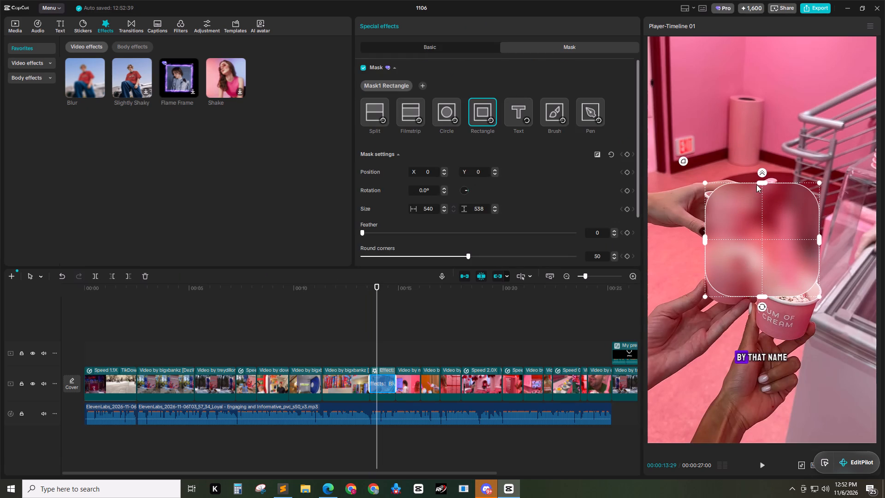
# Shrink the blur mask to about 309 by 102 and position it over the burned-in caption at Y about -563.
pyautogui.moveTo(759, 183); pyautogui.dragTo(762, 232)
pyautogui.moveTo(765, 237); pyautogui.dragTo(766, 356)
pyautogui.click(764, 350)
pyautogui.click(764, 359)
pyautogui.doubleClick(762, 350)
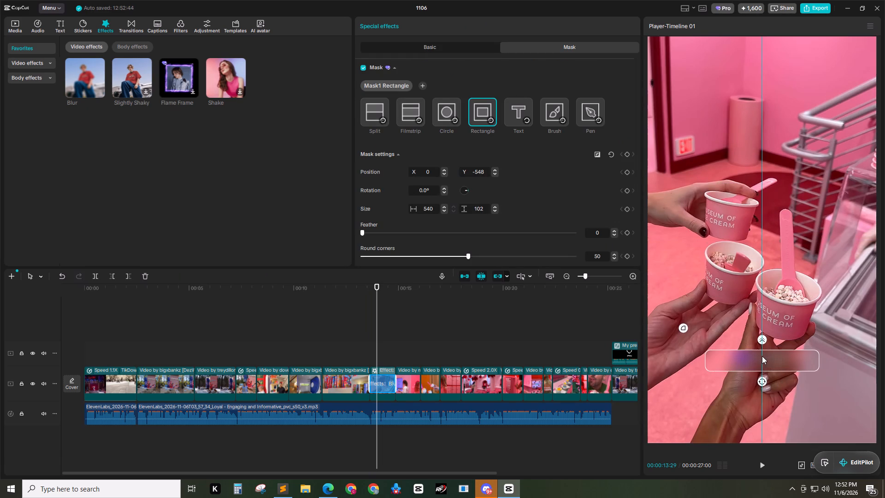
pyautogui.moveTo(704, 359); pyautogui.dragTo(728, 363)
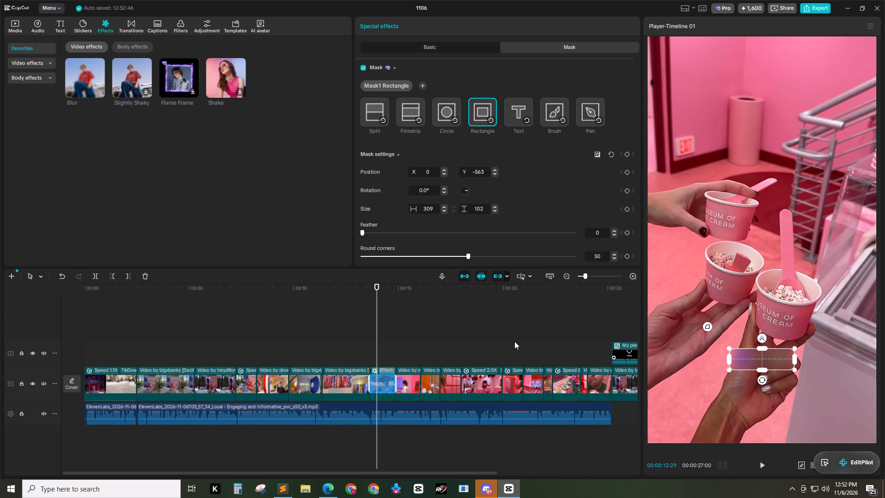
# Apply the Blur effect to the "Interactive Rooms" clip at 00:00:15:15 with a rectangle mask, round corners of 50 and maximum blur.
pyautogui.moveTo(378, 289); pyautogui.dragTo(409, 291)
pyautogui.moveTo(78, 75); pyautogui.dragTo(407, 369)
pyautogui.tripleClick(383, 83)
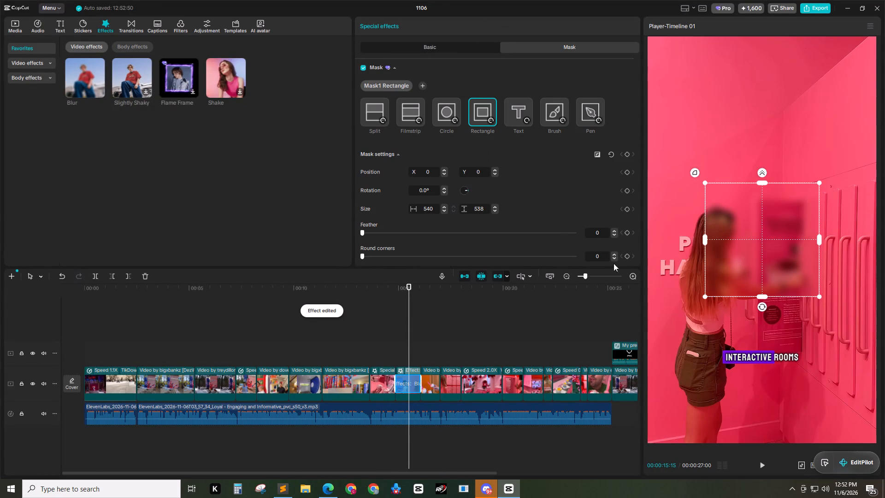
pyautogui.click(596, 257)
pyautogui.press('5')
pyautogui.press('Return')
pyautogui.tripleClick(463, 55)
pyautogui.tripleClick(463, 53)
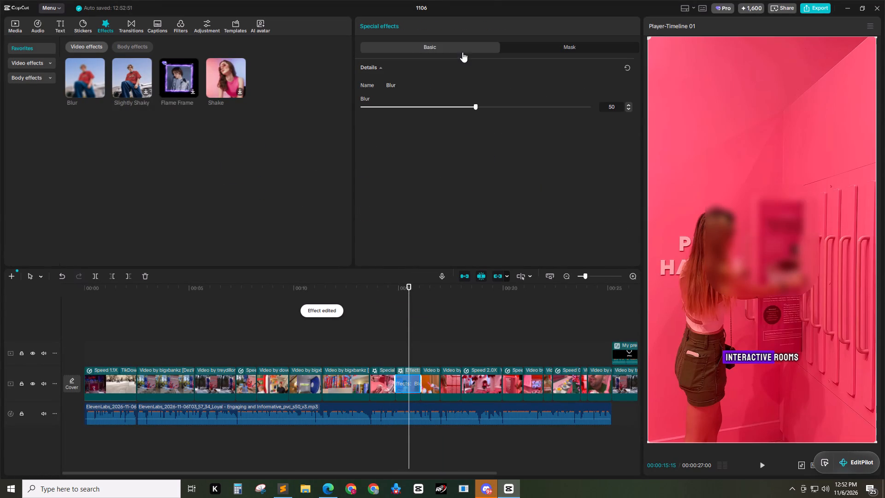
pyautogui.moveTo(469, 107); pyautogui.dragTo(700, 106)
# Shrink the Interactive Rooms clip's blur mask to about 396 by 94 and place it over the caption at Y about -555.
pyautogui.click(560, 47)
pyautogui.moveTo(762, 183); pyautogui.dragTo(765, 233)
pyautogui.moveTo(770, 237); pyautogui.dragTo(771, 355)
pyautogui.click(761, 349)
pyautogui.click(764, 355)
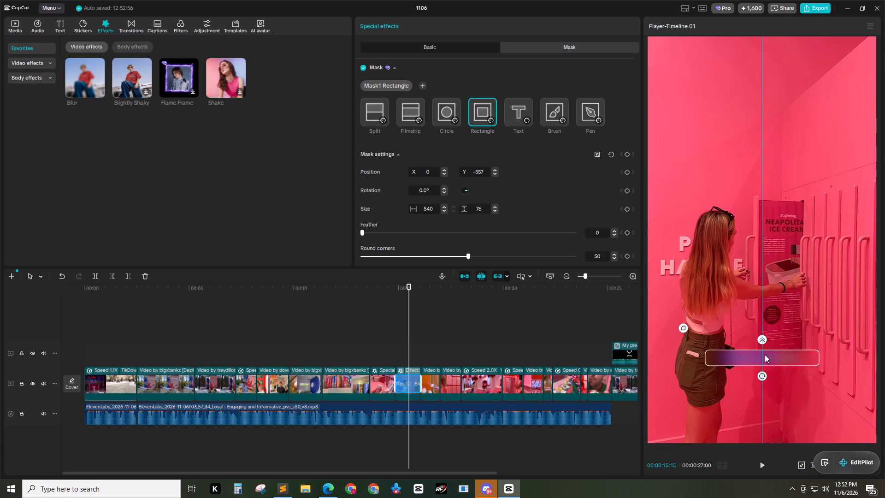
pyautogui.click(763, 349)
pyautogui.click(764, 356)
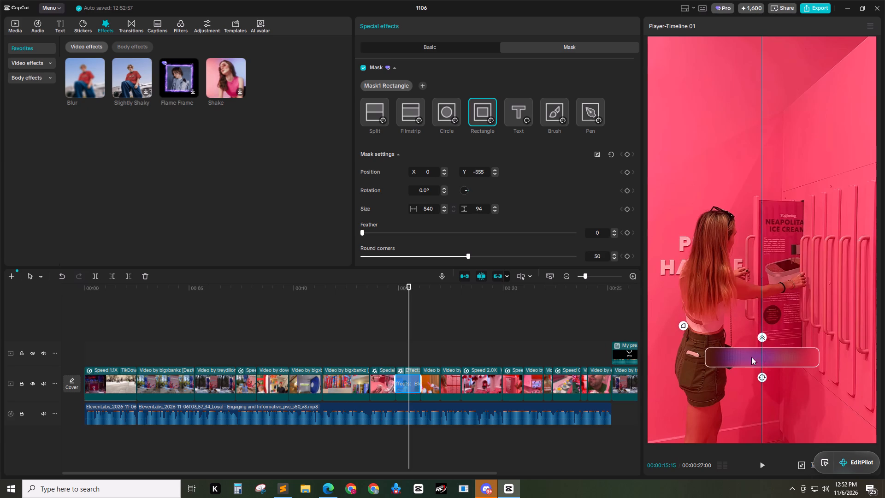
pyautogui.moveTo(704, 360); pyautogui.dragTo(720, 362)
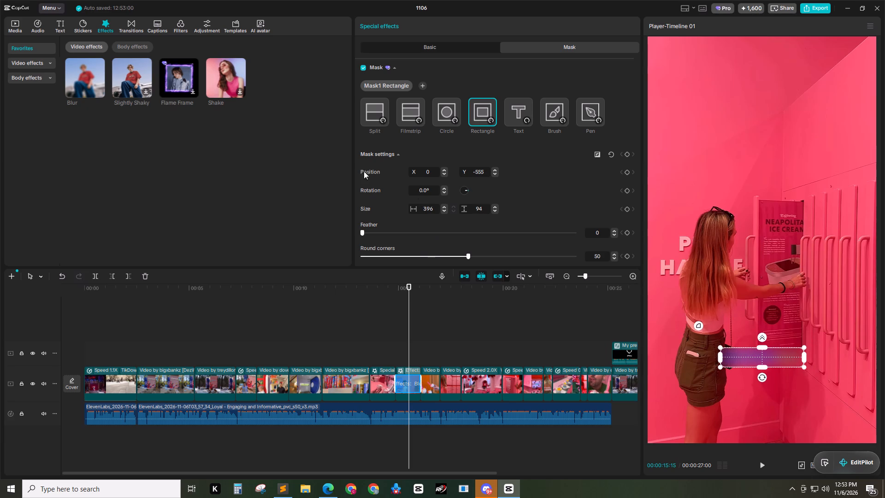
# Apply the Blur effect to "The Banana Room" clip at 00:00:16:11 with a rectangle mask, round corners of 50 and blur of 100.
pyautogui.moveTo(82, 76); pyautogui.dragTo(252, 213)
pyautogui.moveTo(416, 290); pyautogui.dragTo(427, 293)
pyautogui.moveTo(84, 68); pyautogui.dragTo(436, 376)
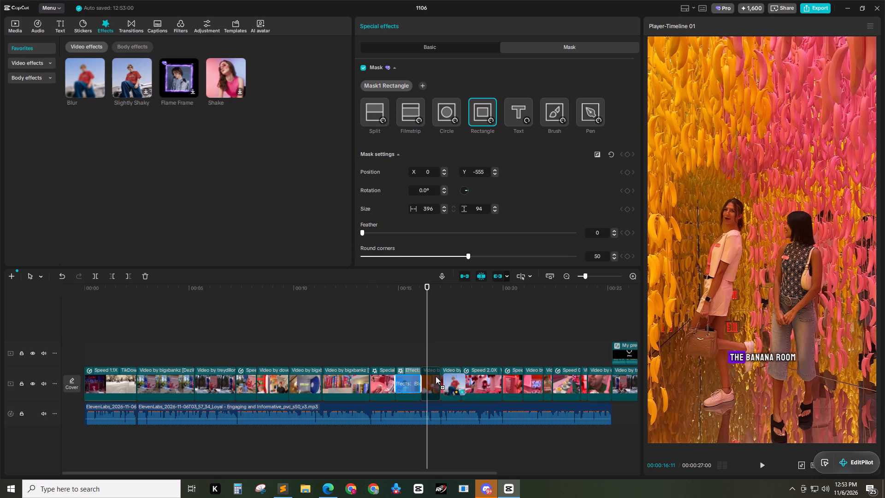
pyautogui.moveTo(436, 376); pyautogui.dragTo(435, 376)
pyautogui.tripleClick(390, 87)
pyautogui.click(390, 87)
pyautogui.click(593, 263)
pyautogui.click(594, 251)
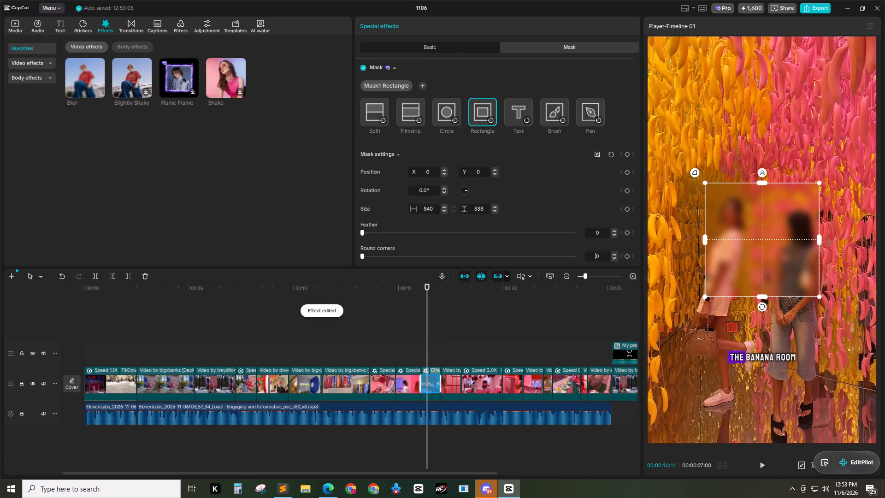
pyautogui.press('5')
pyautogui.press('Return')
pyautogui.doubleClick(464, 44)
pyautogui.moveTo(474, 107); pyautogui.dragTo(750, 126)
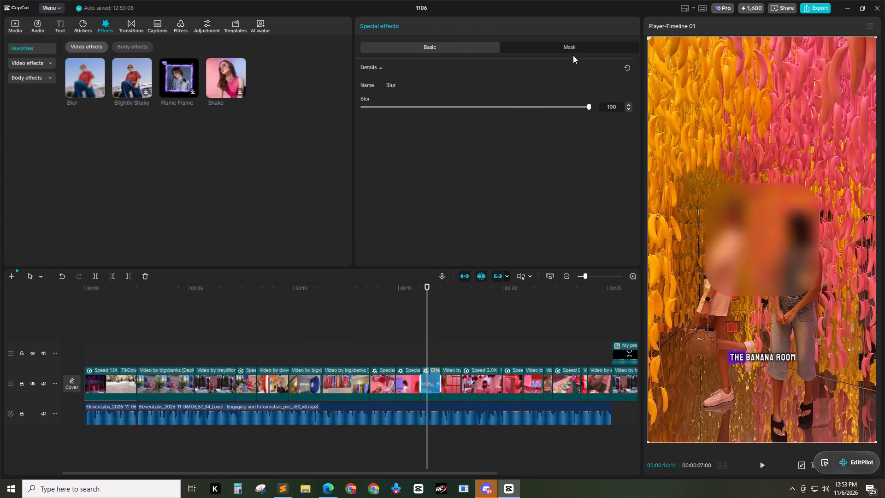
# Shrink the banana room clip's blur mask to about 322 by 76 and place it over the caption at Y about -550.
pyautogui.click(572, 52)
pyautogui.moveTo(760, 185); pyautogui.dragTo(764, 234)
pyautogui.hotkey('ctrl', 'z')
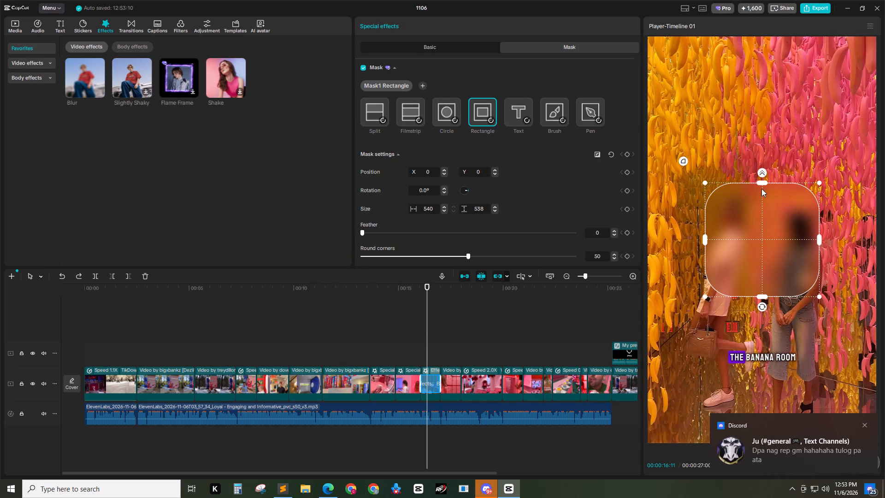
pyautogui.moveTo(761, 184); pyautogui.dragTo(762, 234)
pyautogui.moveTo(767, 240); pyautogui.dragTo(767, 358)
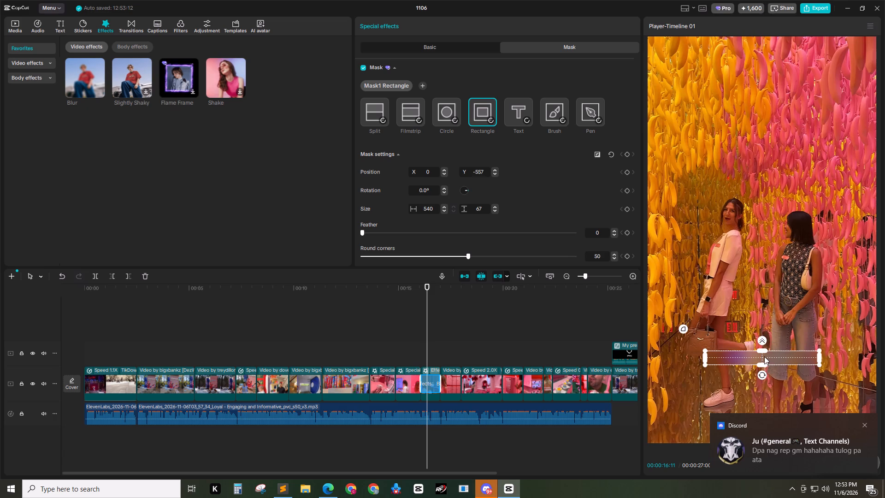
pyautogui.click(762, 351)
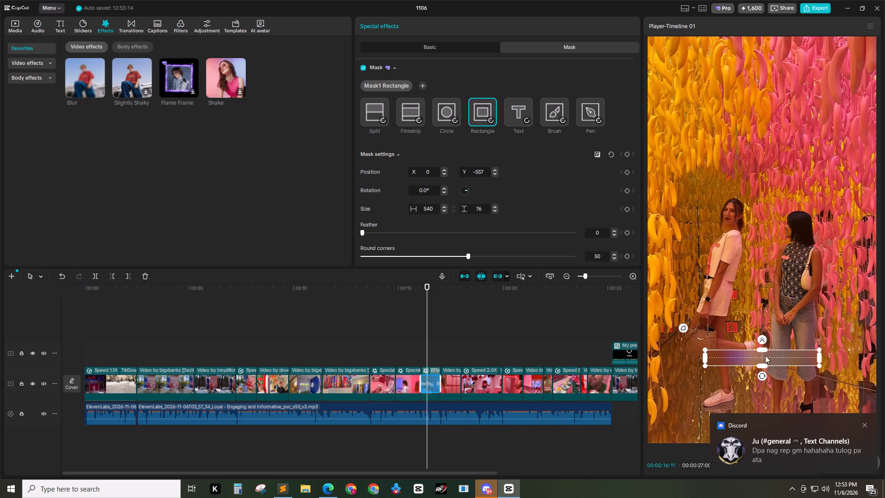
pyautogui.click(766, 356)
pyautogui.moveTo(705, 358); pyautogui.dragTo(731, 362)
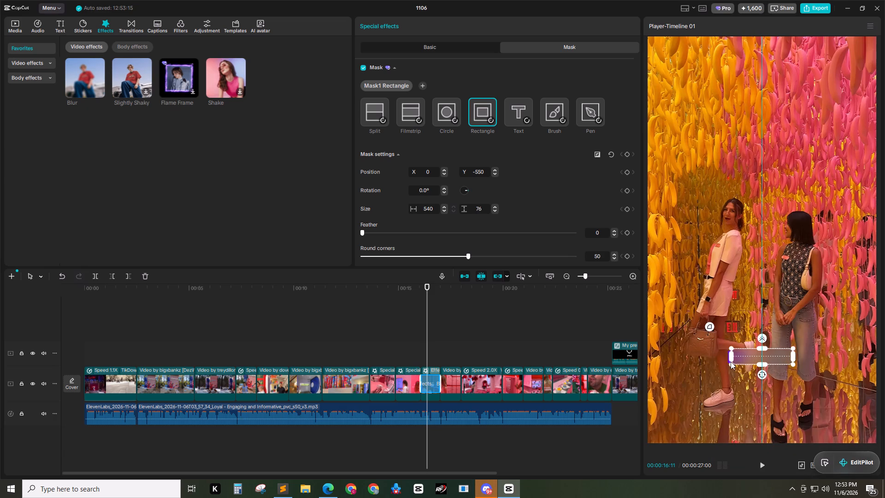
pyautogui.moveTo(731, 362); pyautogui.dragTo(728, 362)
# Apply the Blur effect to the "Pink Refrigerator Room" clip at 00:00:17:12 with a rectangle mask, round corners of 50 and blur of 100.
pyautogui.moveTo(429, 290); pyautogui.dragTo(449, 291)
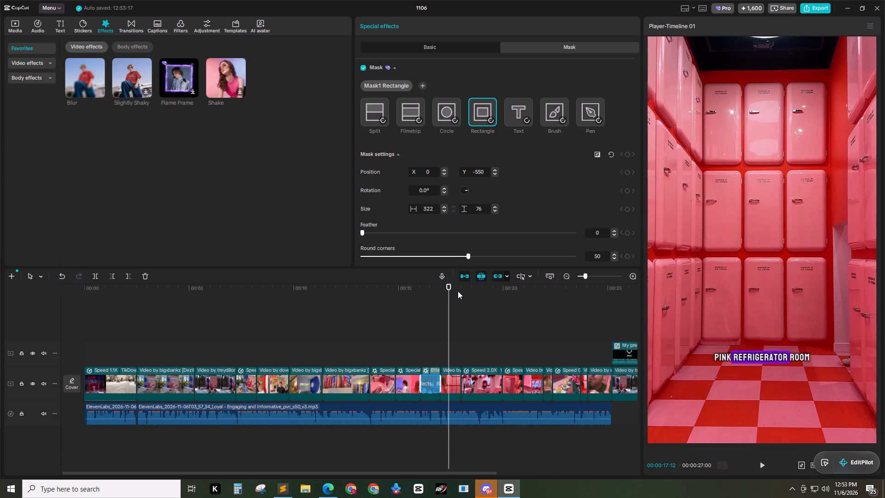
pyautogui.moveTo(74, 73); pyautogui.dragTo(443, 374)
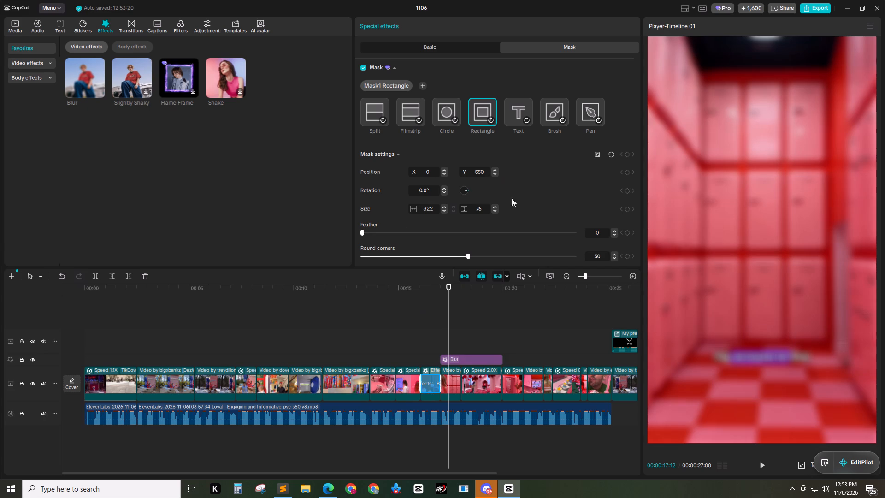
pyautogui.hotkey('ctrl', 'z')
pyautogui.moveTo(80, 60); pyautogui.dragTo(446, 397)
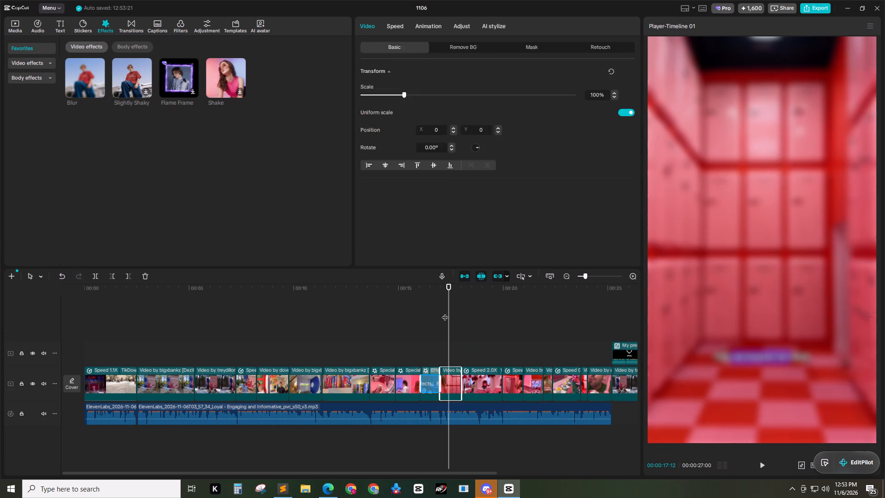
pyautogui.tripleClick(387, 89)
pyautogui.click(591, 253)
pyautogui.press('5')
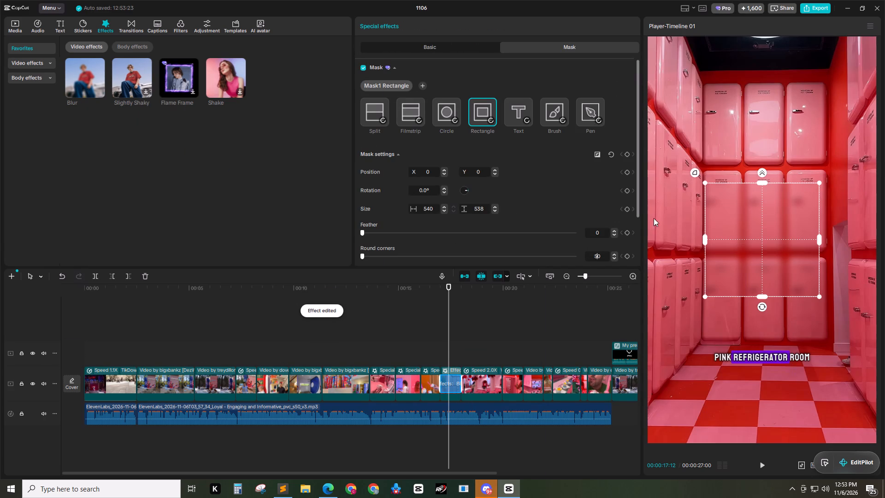
pyautogui.press('Return')
pyautogui.click(454, 53)
pyautogui.click(453, 48)
pyautogui.moveTo(472, 103); pyautogui.dragTo(713, 117)
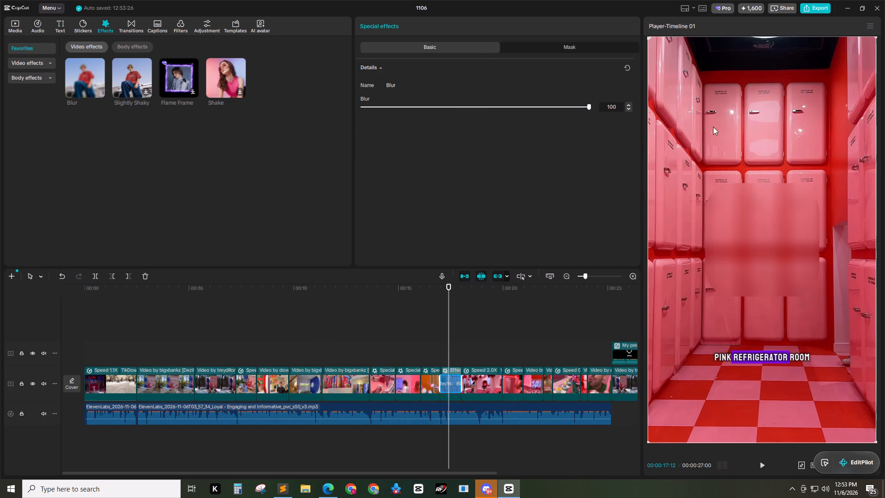
# Shrink the refrigerator room clip's blur mask to about 466 by 80 and place it over the caption at Y about -557.
pyautogui.click(555, 48)
pyautogui.moveTo(763, 182); pyautogui.dragTo(766, 235)
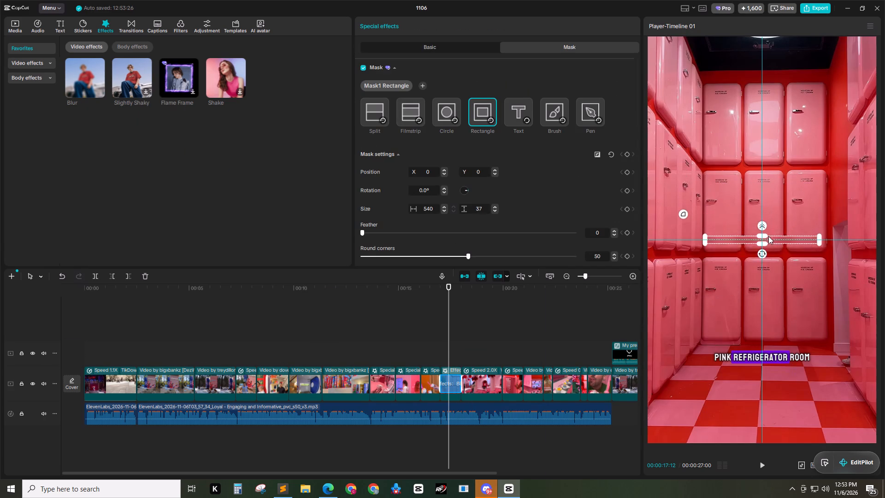
pyautogui.moveTo(772, 237); pyautogui.dragTo(772, 356)
pyautogui.moveTo(763, 353); pyautogui.dragTo(762, 348)
pyautogui.moveTo(703, 359); pyautogui.dragTo(711, 362)
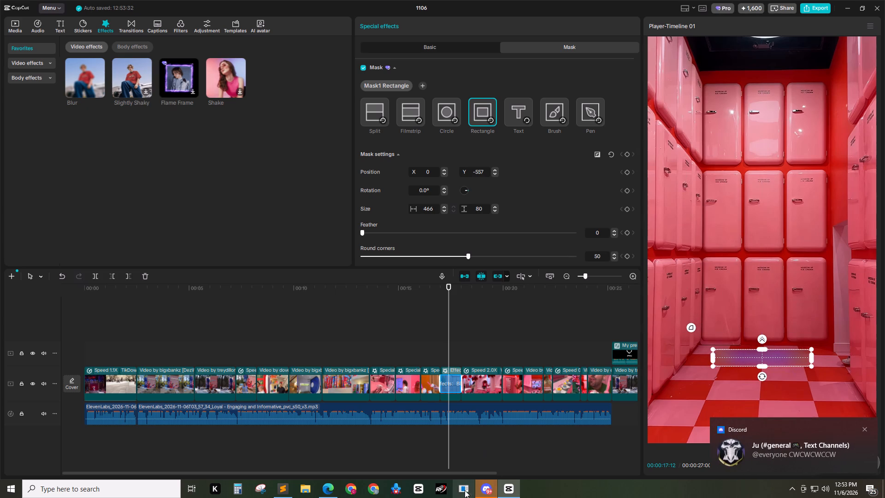
# Apply the Blur effect to the mirrored-caption door clip at 00:00:20:15 with a rectangle mask, round corners of 50 and maximum blur.
pyautogui.moveTo(461, 472); pyautogui.dragTo(515, 477)
pyautogui.click(402, 290)
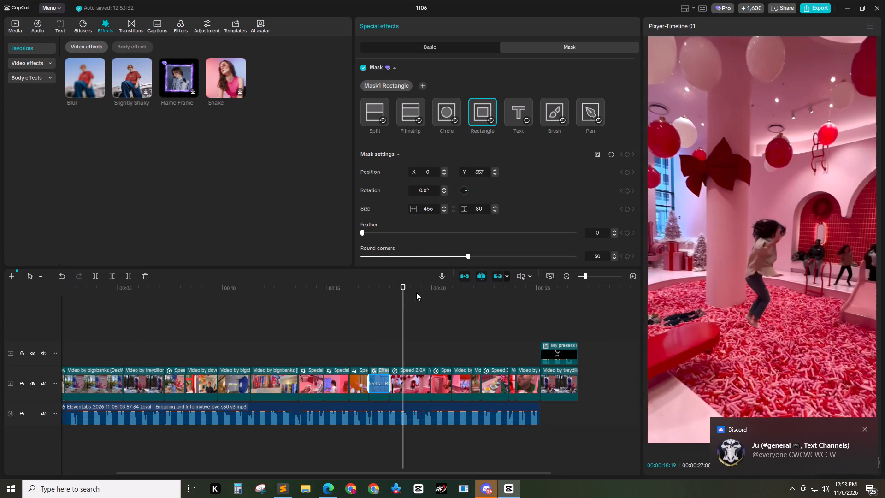
pyautogui.moveTo(409, 289); pyautogui.dragTo(442, 296)
pyautogui.moveTo(82, 73); pyautogui.dragTo(401, 293)
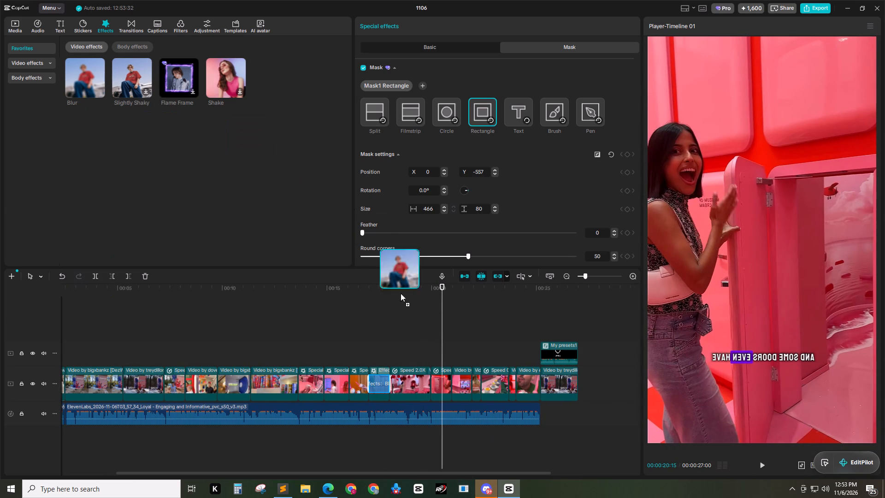
pyautogui.moveTo(401, 293); pyautogui.dragTo(438, 374)
pyautogui.click(388, 93)
pyautogui.tripleClick(387, 88)
pyautogui.click(387, 88)
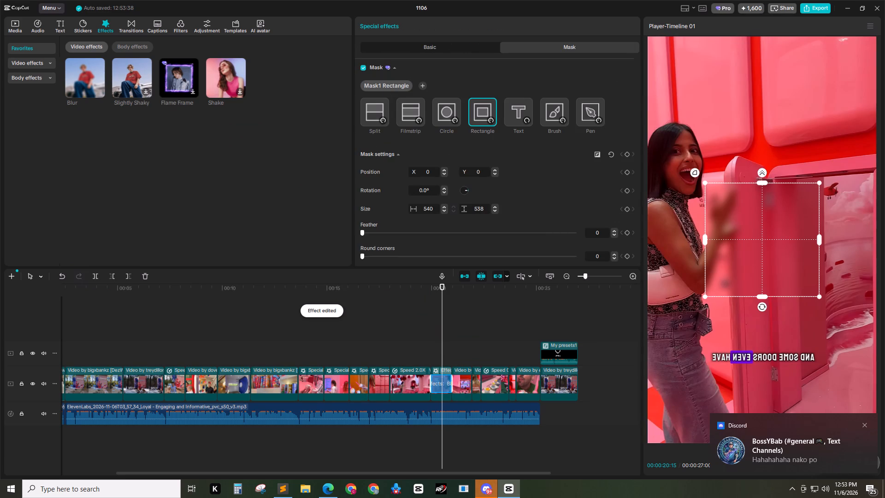
pyautogui.click(593, 254)
pyautogui.press('5')
pyautogui.press('Return')
pyautogui.click(459, 50)
pyautogui.moveTo(477, 107); pyautogui.dragTo(478, 107)
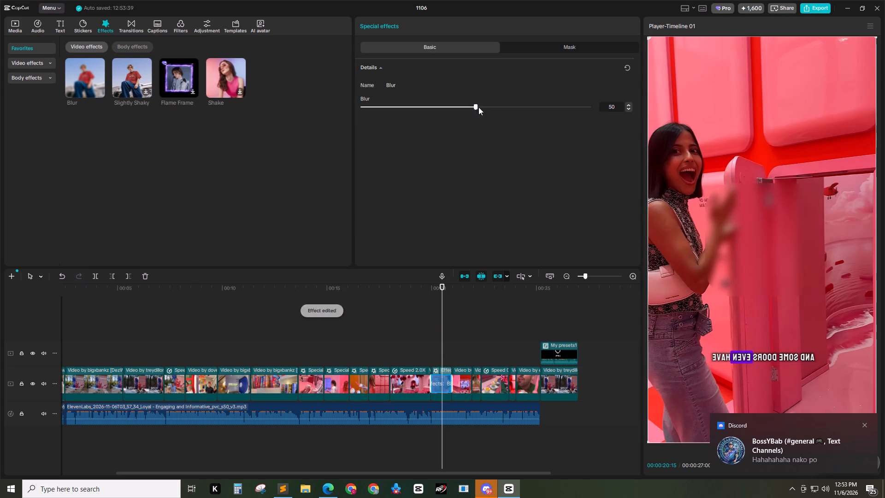
pyautogui.moveTo(478, 107); pyautogui.dragTo(778, 114)
# Shrink the door clip's blur mask to about 492 by 76 and place it over the mirrored caption at Y about -555.
pyautogui.click(585, 38)
pyautogui.click(586, 47)
pyautogui.moveTo(762, 183); pyautogui.dragTo(764, 231)
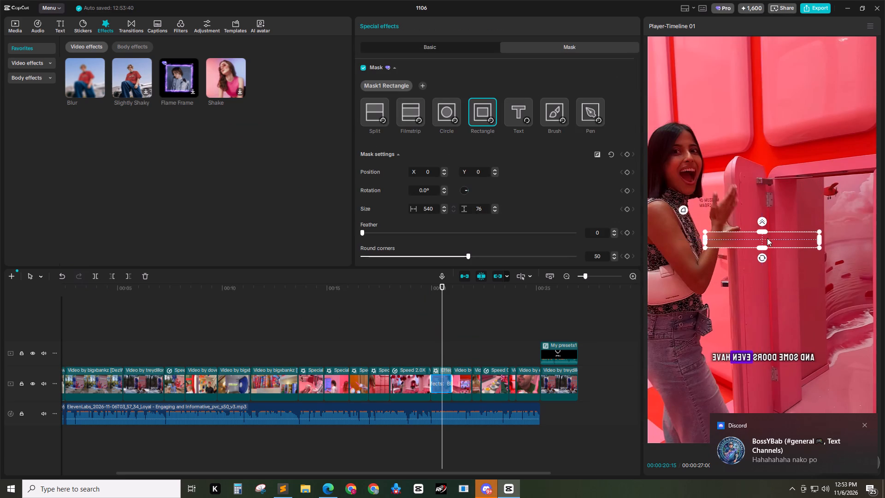
pyautogui.moveTo(768, 241); pyautogui.dragTo(767, 359)
pyautogui.click(764, 347)
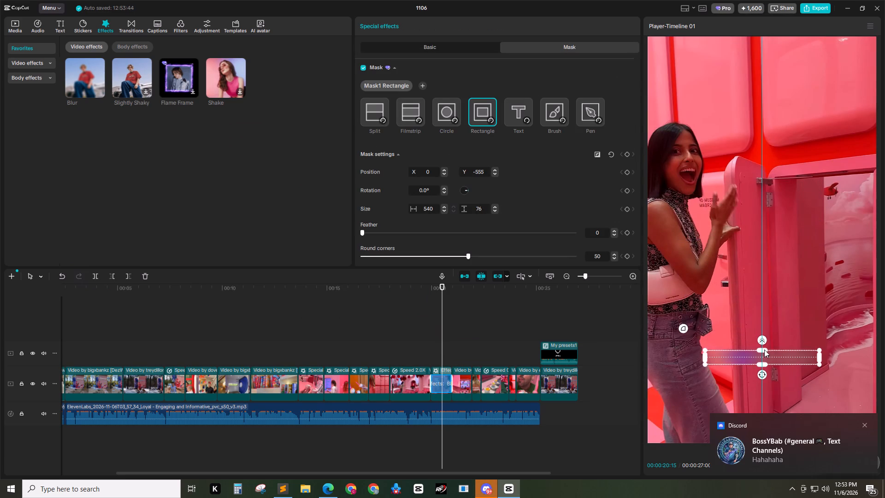
pyautogui.click(766, 354)
pyautogui.click(765, 350)
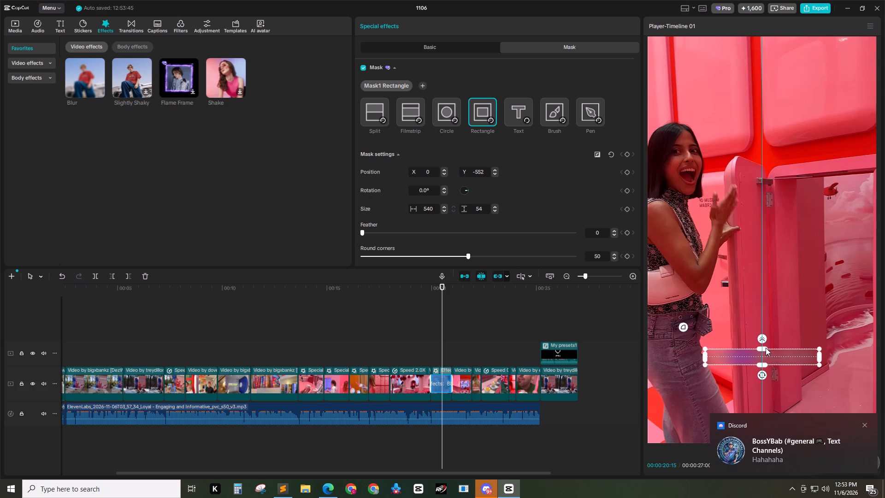
pyautogui.click(767, 354)
pyautogui.moveTo(708, 358); pyautogui.dragTo(741, 361)
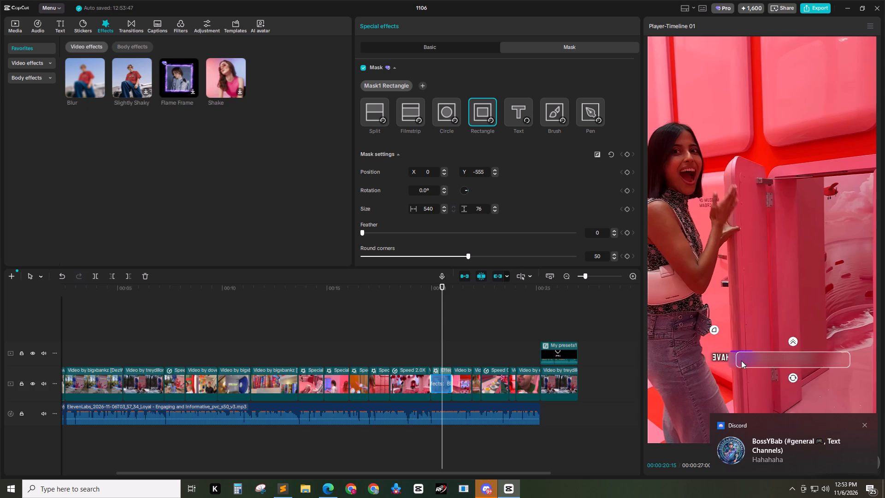
pyautogui.moveTo(741, 361); pyautogui.dragTo(743, 361)
pyautogui.hotkey('ctrl', 'z')
pyautogui.moveTo(705, 360); pyautogui.dragTo(710, 363)
# Apply the Blur effect to the Scoop-a-Scoop game clip at 00:00:21:11 with a rectangle mask, round corners of 50 and maximum blur.
pyautogui.moveTo(444, 288); pyautogui.dragTo(460, 291)
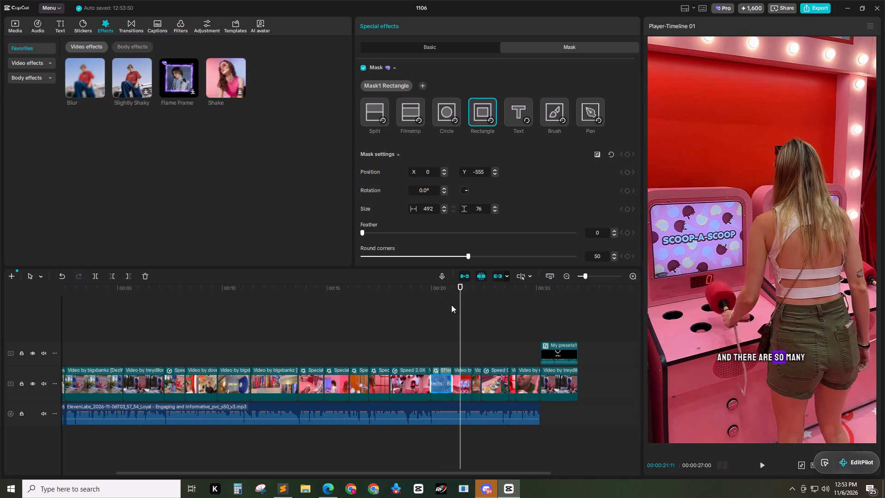
pyautogui.moveTo(84, 80); pyautogui.dragTo(460, 376)
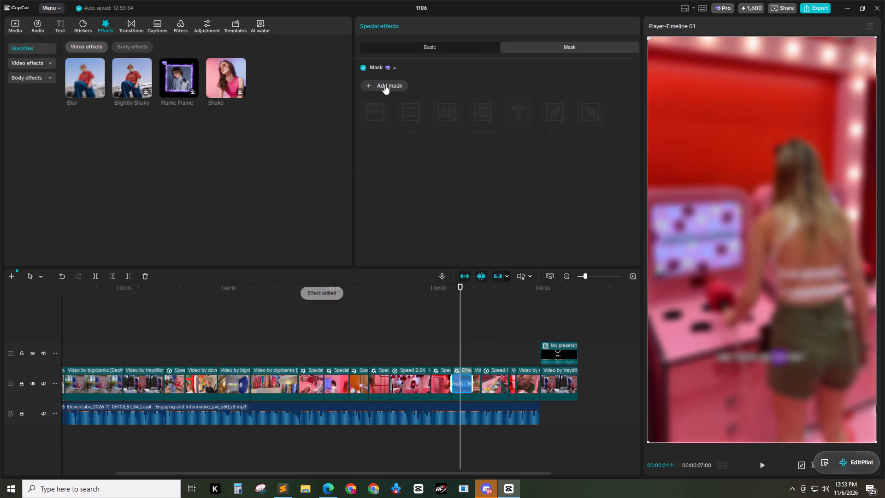
pyautogui.tripleClick(384, 83)
pyautogui.click(595, 258)
pyautogui.press('5')
pyautogui.press('Return')
pyautogui.click(412, 44)
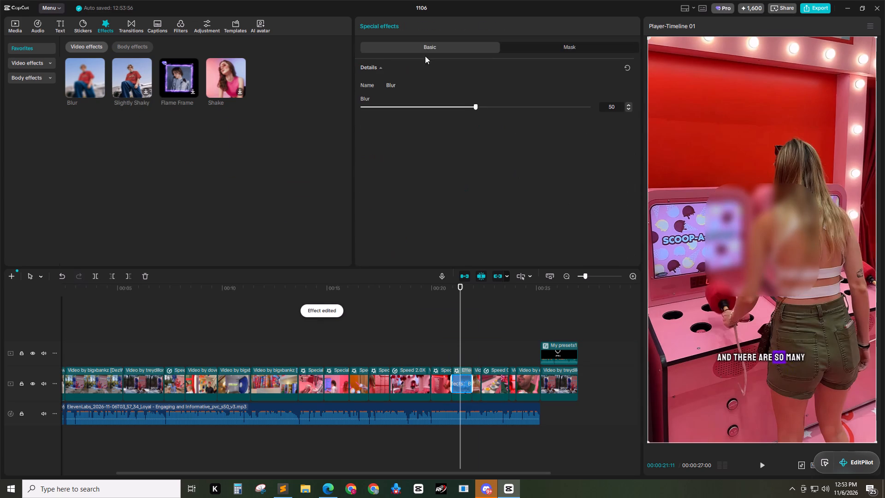
pyautogui.moveTo(475, 107); pyautogui.dragTo(737, 137)
# Shrink the game clip's blur mask to about 435 by 72 and place it over the caption at Y about -552.
pyautogui.click(574, 47)
pyautogui.moveTo(762, 184); pyautogui.dragTo(764, 230)
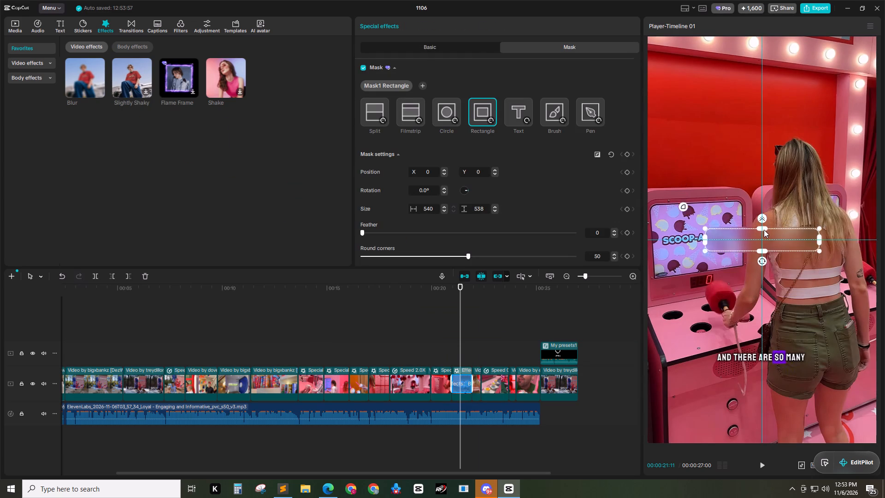
pyautogui.moveTo(764, 230); pyautogui.dragTo(764, 234)
pyautogui.moveTo(766, 237); pyautogui.dragTo(764, 355)
pyautogui.click(761, 356)
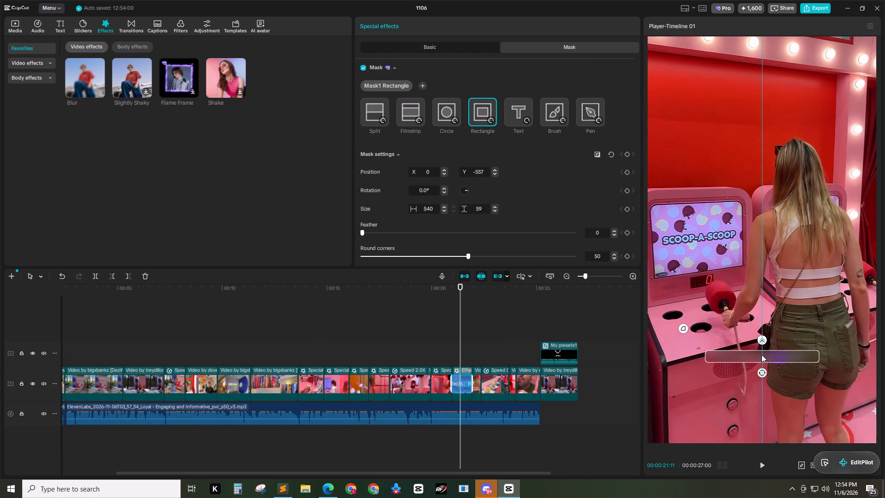
pyautogui.click(762, 348)
pyautogui.click(764, 353)
pyautogui.moveTo(707, 358); pyautogui.dragTo(761, 359)
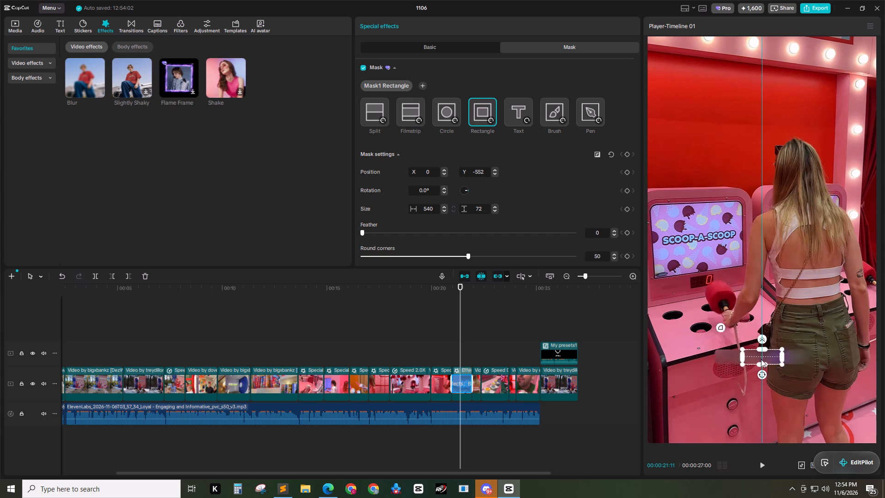
pyautogui.moveTo(761, 359); pyautogui.dragTo(718, 362)
# Apply the Blur effect to the ice-cream-cups clip captioned "Different Rooms" with a rectangle mask, round corners of 50 and blur of 100.
pyautogui.moveTo(454, 290); pyautogui.dragTo(476, 290)
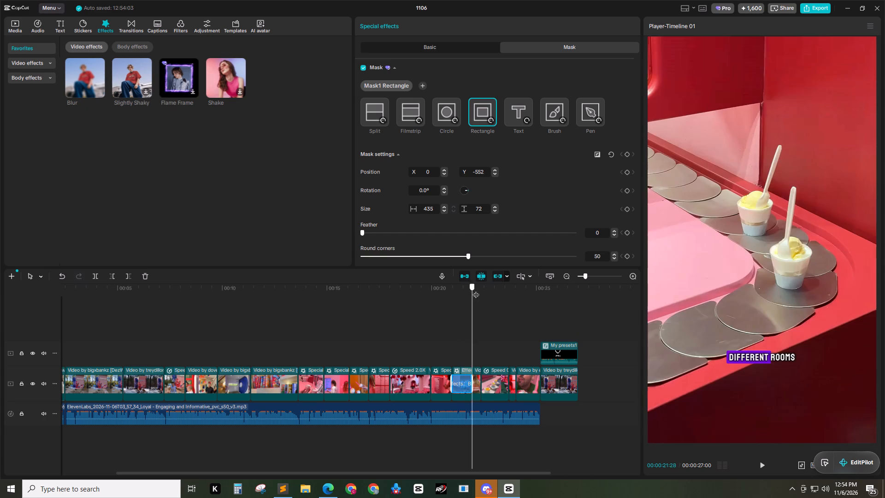
pyautogui.moveTo(476, 290); pyautogui.dragTo(479, 290)
pyautogui.moveTo(96, 77); pyautogui.dragTo(476, 375)
pyautogui.doubleClick(384, 92)
pyautogui.tripleClick(384, 89)
pyautogui.click(384, 89)
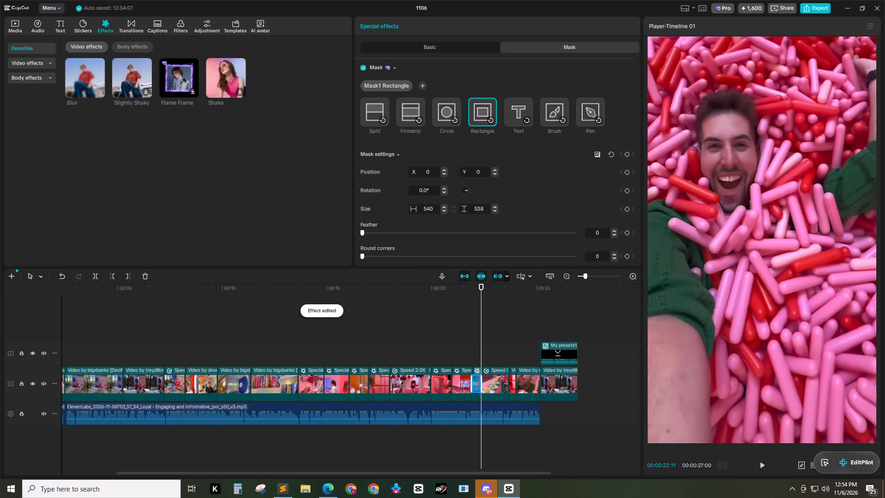
pyautogui.click(593, 256)
pyautogui.press('5')
pyautogui.press('Return')
pyautogui.doubleClick(428, 46)
pyautogui.moveTo(469, 104); pyautogui.dragTo(732, 143)
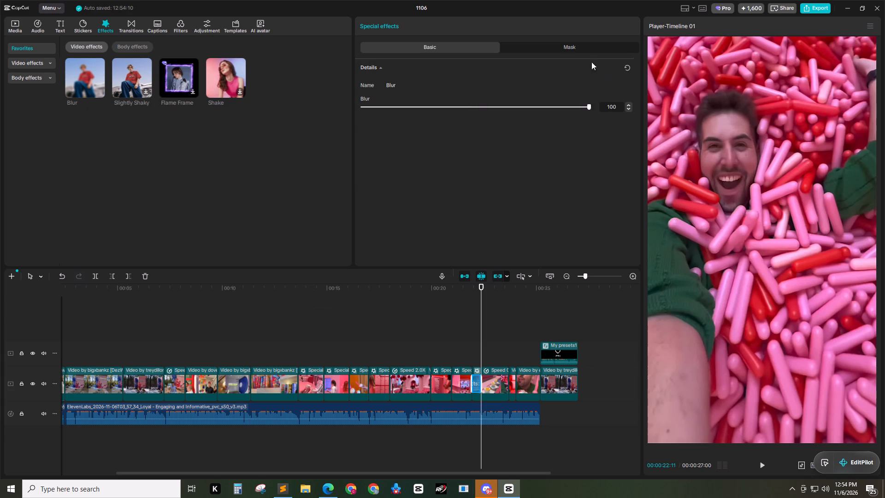
pyautogui.click(578, 46)
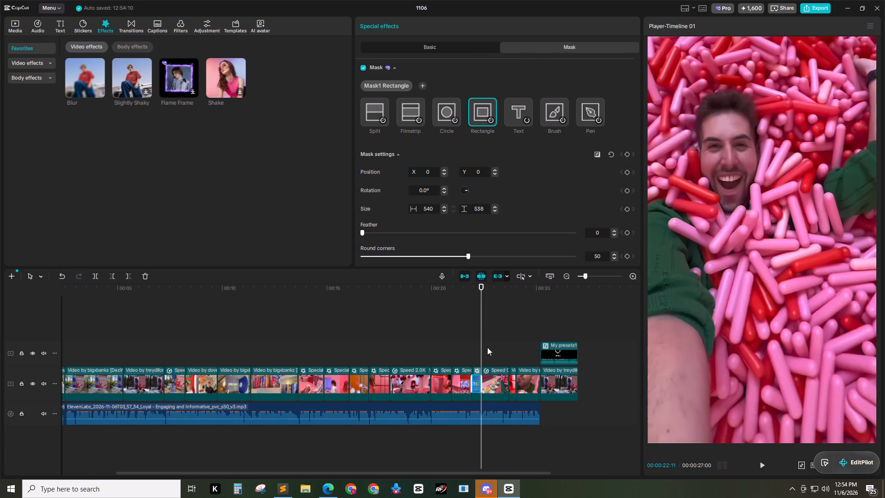
# Shrink the ice-cream-cups clip's blur mask to the caption's width and about 76 high, placing it over the caption at Y about -557.
pyautogui.moveTo(483, 287); pyautogui.dragTo(478, 288)
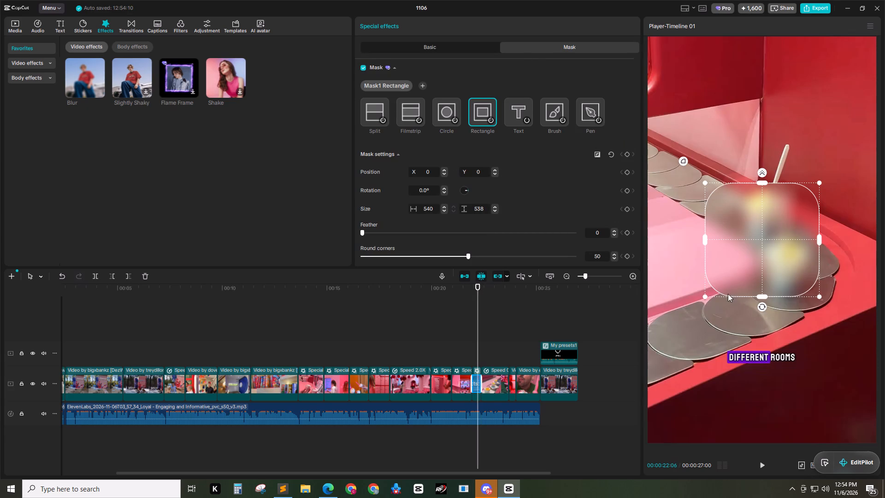
pyautogui.moveTo(761, 184); pyautogui.dragTo(758, 233)
pyautogui.moveTo(764, 238); pyautogui.dragTo(764, 358)
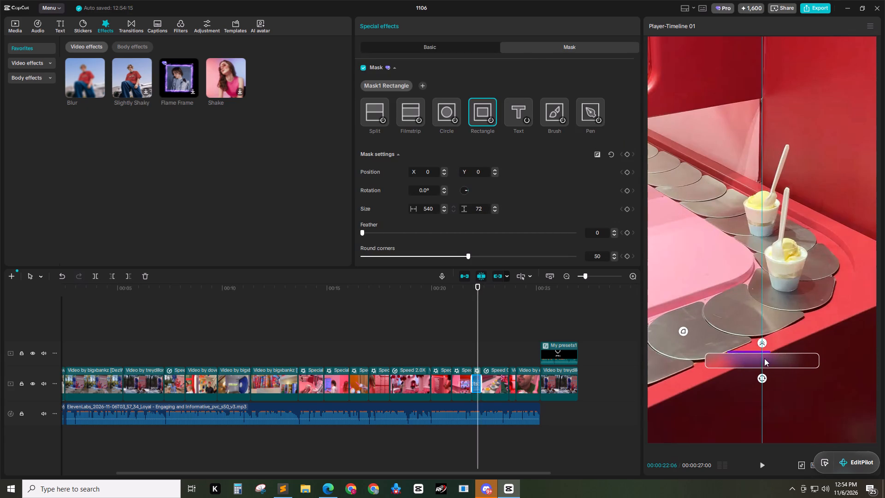
pyautogui.moveTo(764, 358); pyautogui.dragTo(765, 356)
pyautogui.click(759, 347)
pyautogui.doubleClick(761, 350)
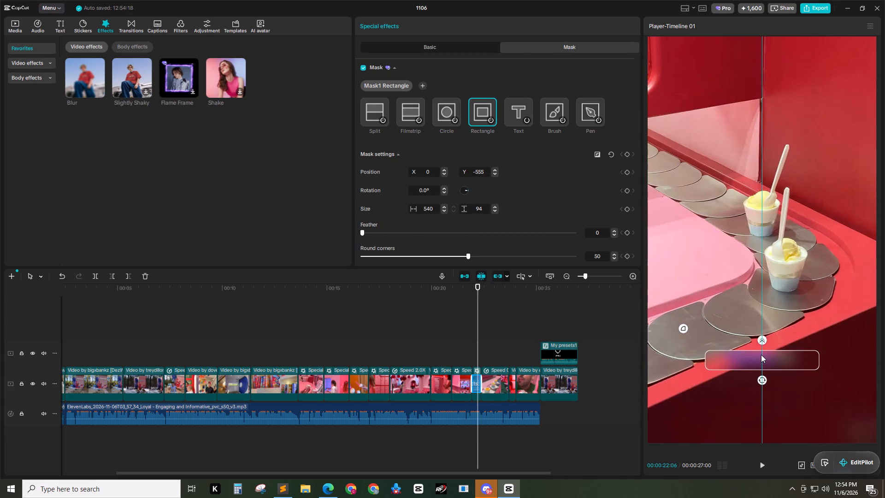
pyautogui.click(762, 347)
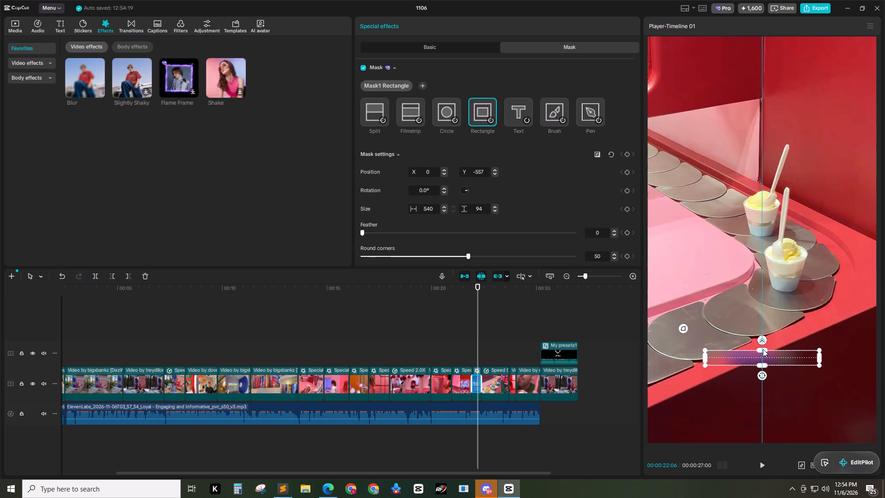
pyautogui.moveTo(705, 359); pyautogui.dragTo(721, 361)
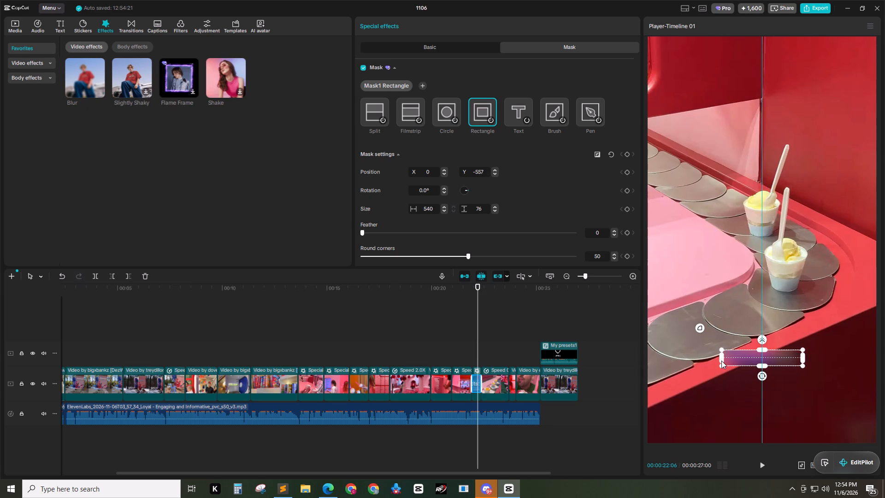
pyautogui.moveTo(721, 361); pyautogui.dragTo(725, 361)
# Apply the Blur effect to the sprinkle-pool clip at 00:00:23:27 with a rectangle mask, round corners of 50 and blur of 100.
pyautogui.moveTo(514, 470); pyautogui.dragTo(544, 472)
pyautogui.moveTo(534, 474); pyautogui.dragTo(557, 474)
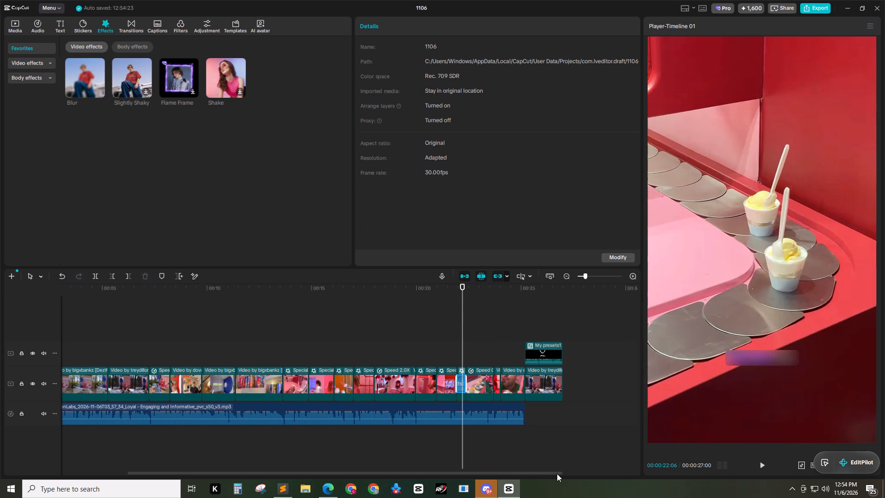
pyautogui.moveTo(557, 474); pyautogui.dragTo(561, 474)
pyautogui.moveTo(441, 289); pyautogui.dragTo(456, 290)
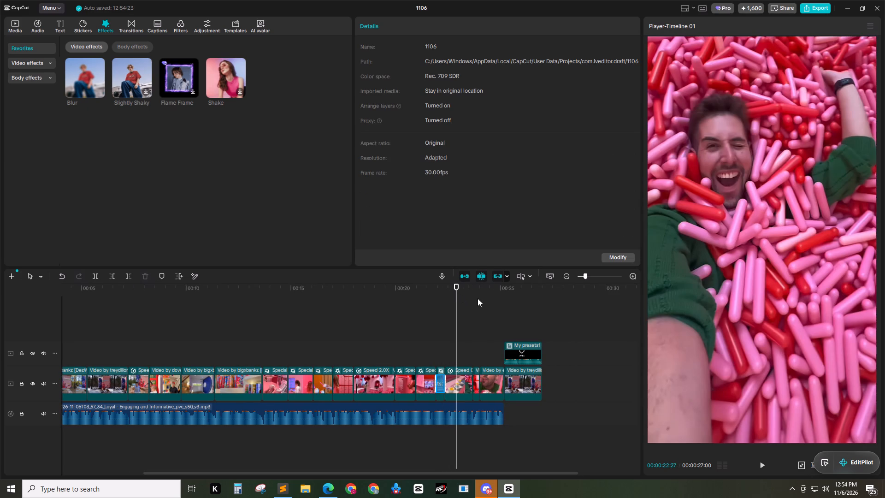
pyautogui.moveTo(455, 290); pyautogui.dragTo(477, 291)
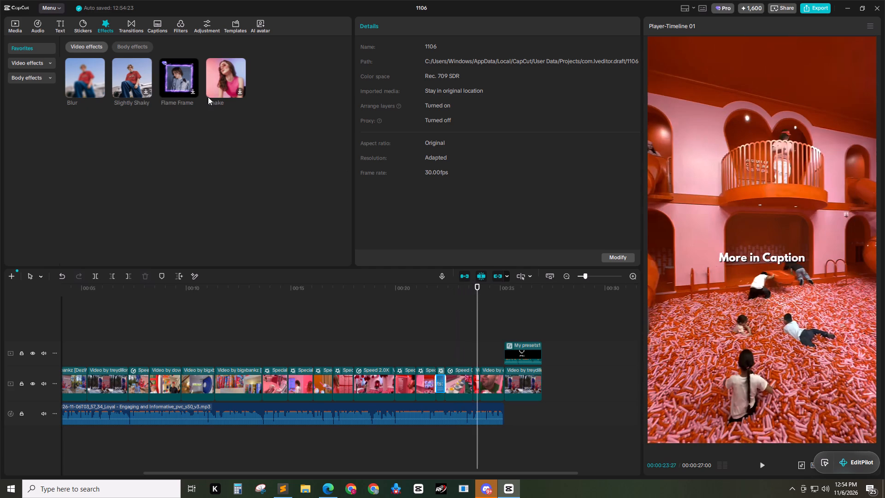
pyautogui.moveTo(80, 72); pyautogui.dragTo(476, 375)
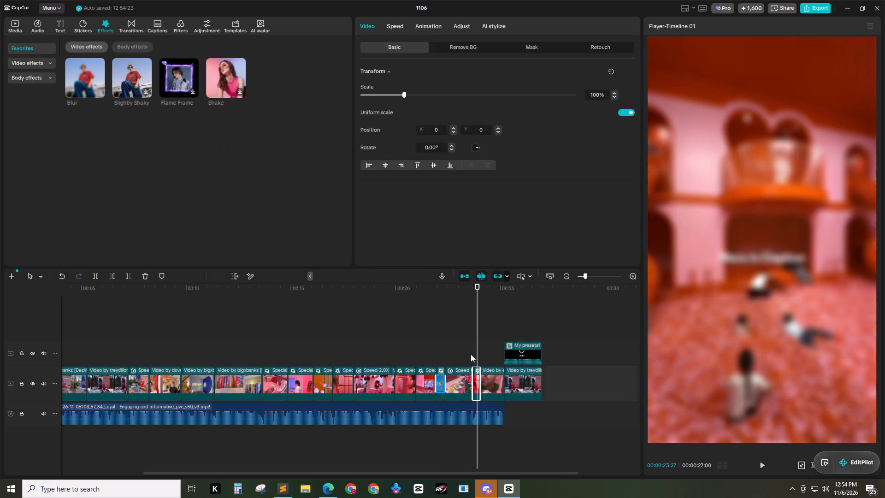
pyautogui.tripleClick(390, 86)
pyautogui.click(390, 86)
pyautogui.click(594, 258)
pyautogui.press('5')
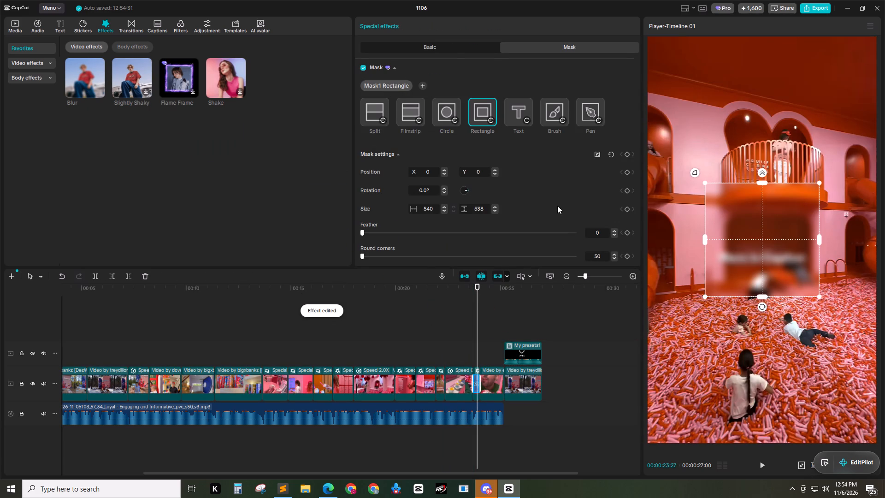
pyautogui.press('Return')
pyautogui.click(446, 40)
pyautogui.click(446, 43)
pyautogui.moveTo(472, 106); pyautogui.dragTo(698, 113)
pyautogui.click(577, 41)
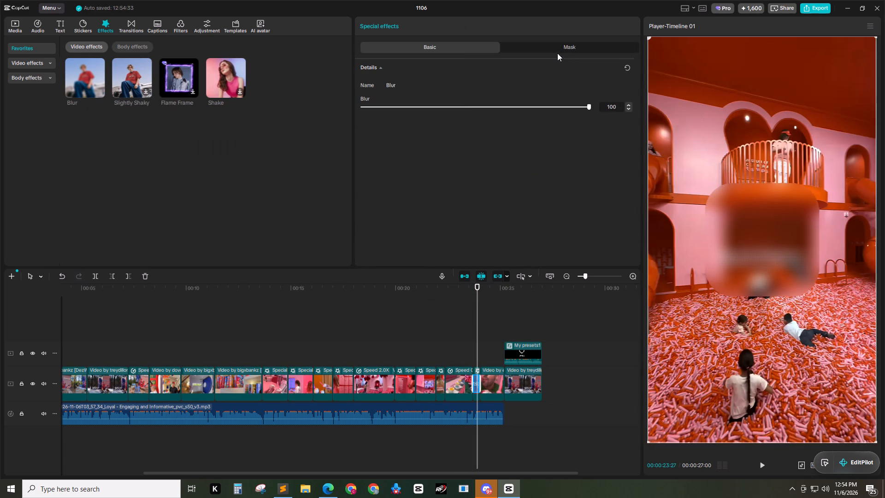
pyautogui.doubleClick(556, 47)
# Shrink the sprinkle-pool clip's blur mask to about 431 by 67 and place it over the "More in Caption" text at Y about -87.
pyautogui.moveTo(763, 184); pyautogui.dragTo(764, 234)
pyautogui.moveTo(768, 239); pyautogui.dragTo(768, 249)
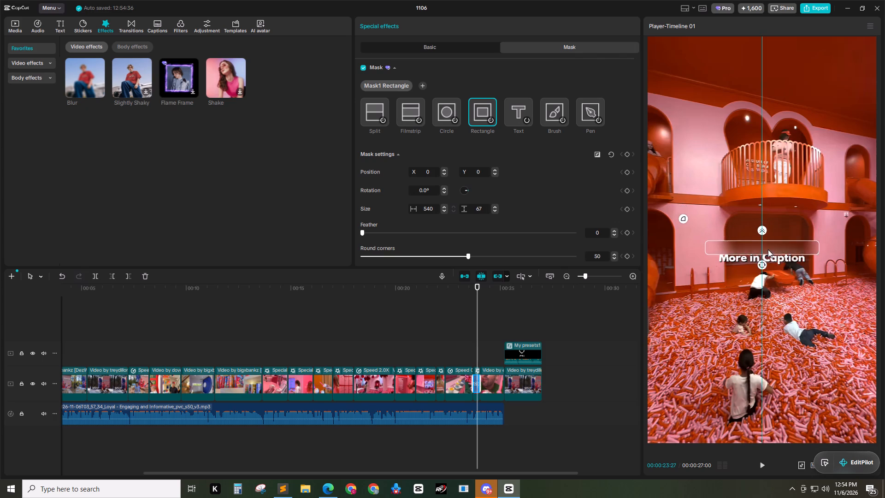
pyautogui.moveTo(768, 249); pyautogui.dragTo(768, 257)
pyautogui.click(762, 252)
pyautogui.click(767, 258)
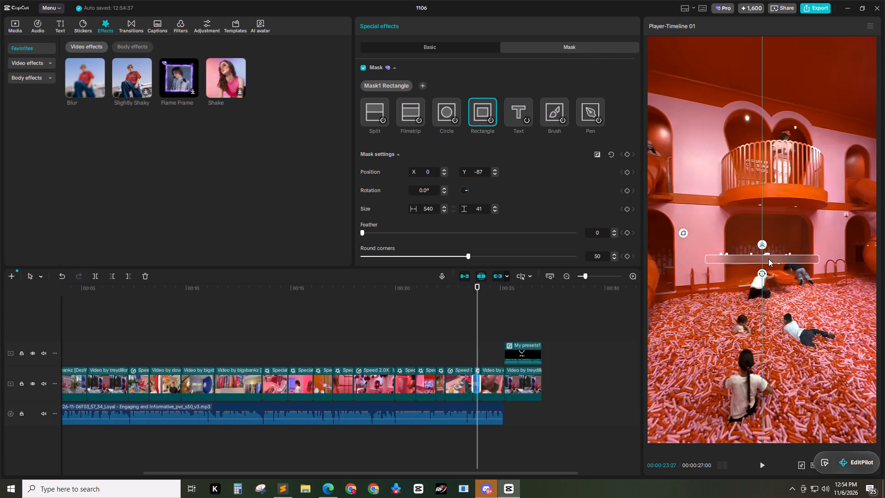
pyautogui.click(761, 255)
pyautogui.click(763, 256)
pyautogui.click(762, 248)
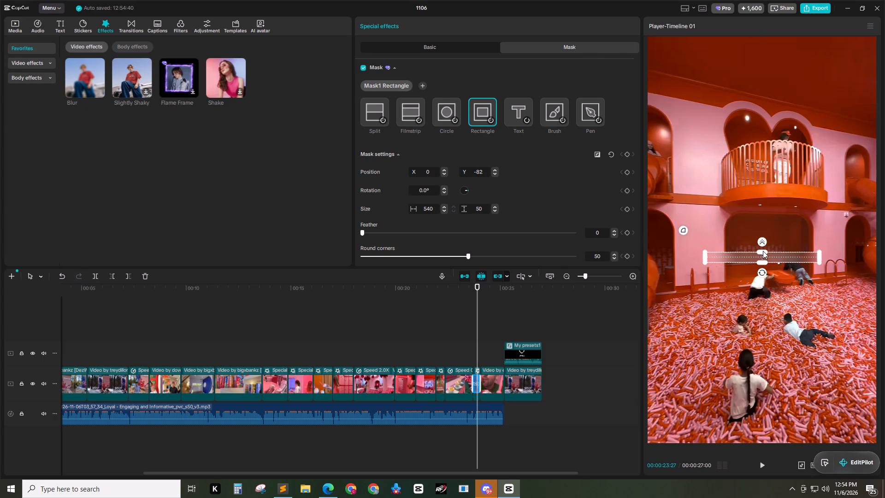
pyautogui.click(764, 253)
pyautogui.click(766, 255)
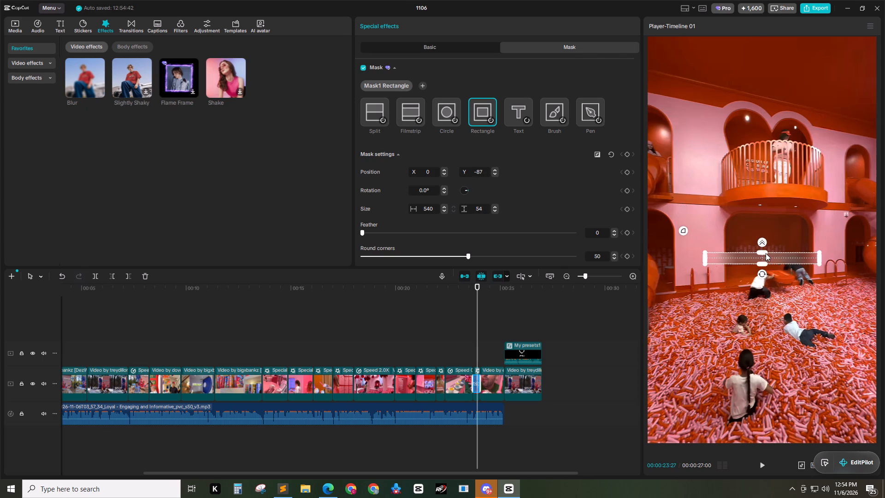
pyautogui.click(764, 251)
pyautogui.moveTo(704, 261); pyautogui.dragTo(724, 260)
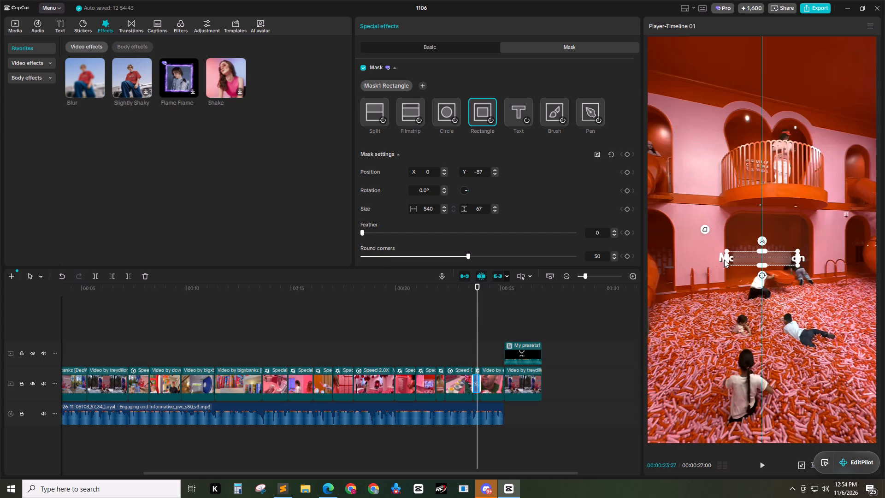
pyautogui.moveTo(724, 260); pyautogui.dragTo(716, 260)
# Apply the favourite Party Flashes entrance animation to the first cereal-box clip, which follows the opening street footage.
pyautogui.moveTo(475, 288); pyautogui.dragTo(486, 289)
pyautogui.moveTo(486, 289); pyautogui.dragTo(500, 290)
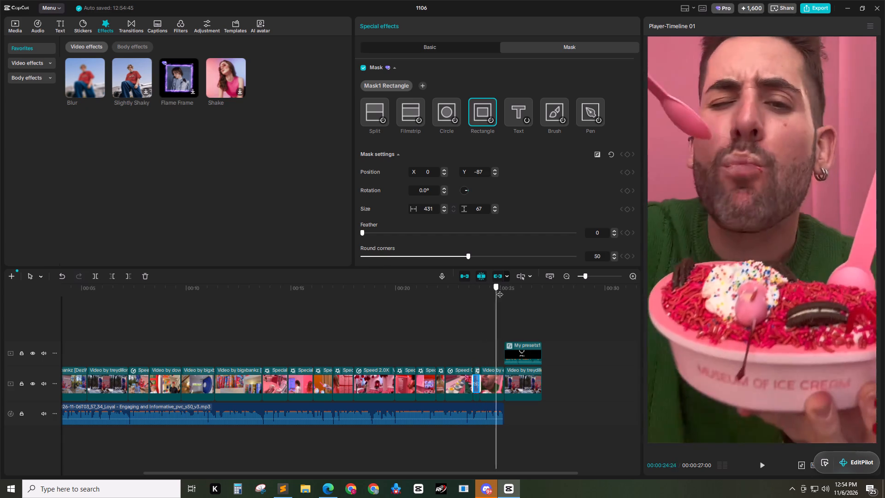
pyautogui.moveTo(500, 290); pyautogui.dragTo(507, 291)
pyautogui.moveTo(503, 289); pyautogui.dragTo(0, 308)
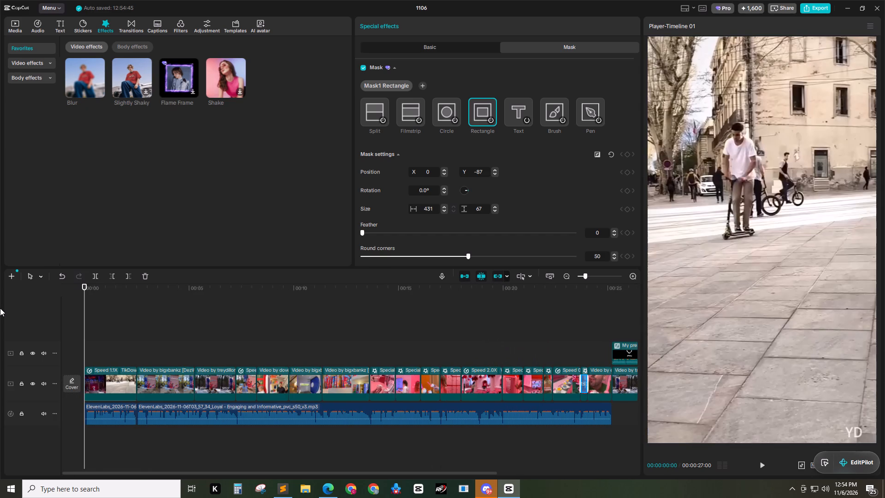
pyautogui.click(177, 379)
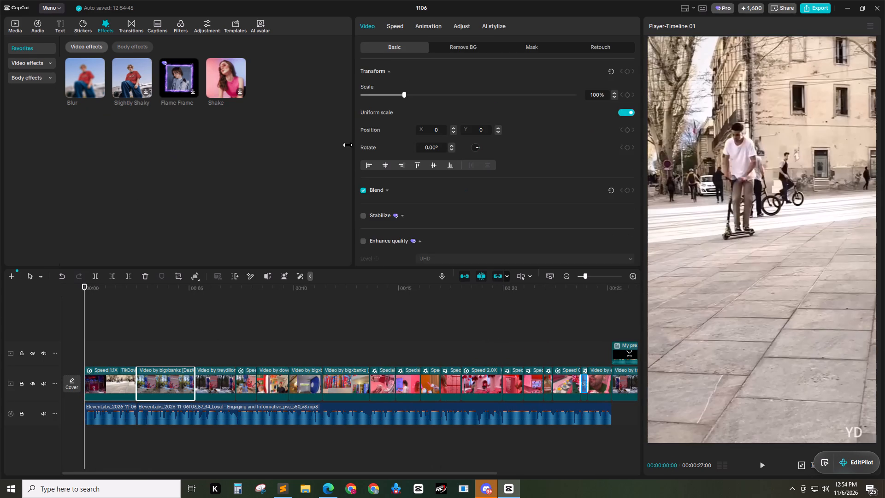
pyautogui.click(425, 28)
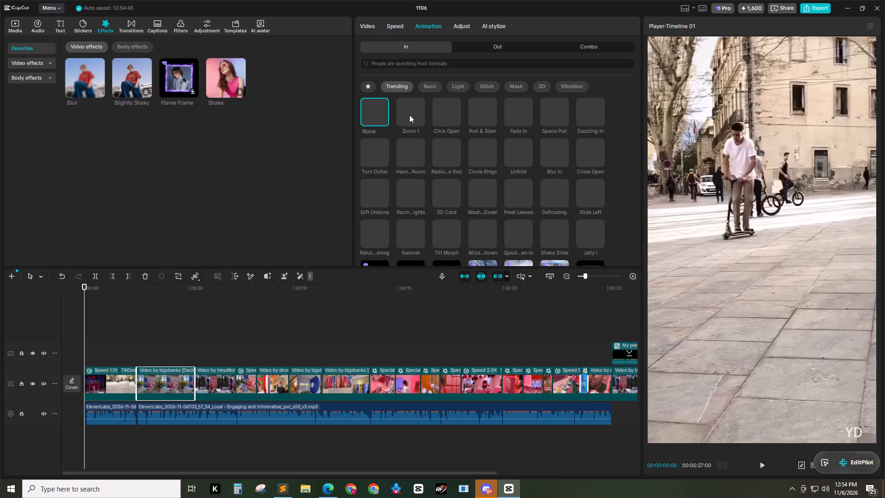
pyautogui.click(369, 86)
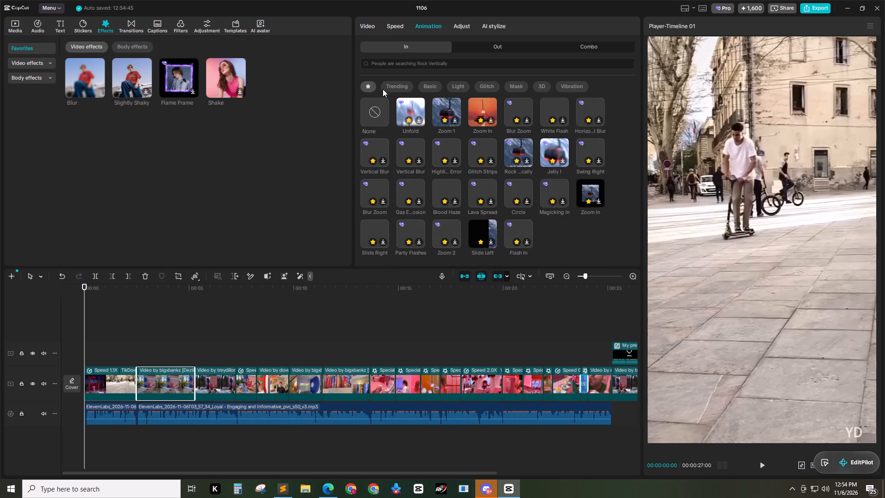
pyautogui.click(413, 225)
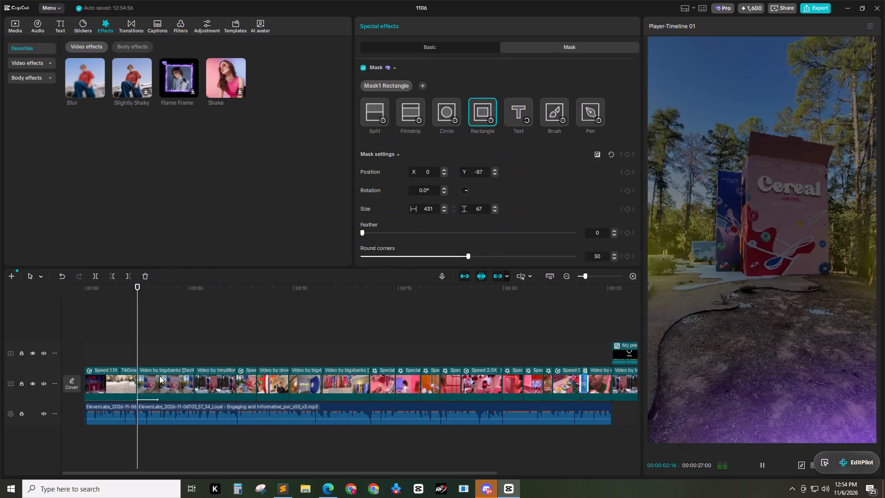
pyautogui.click(168, 381)
pyautogui.click(432, 22)
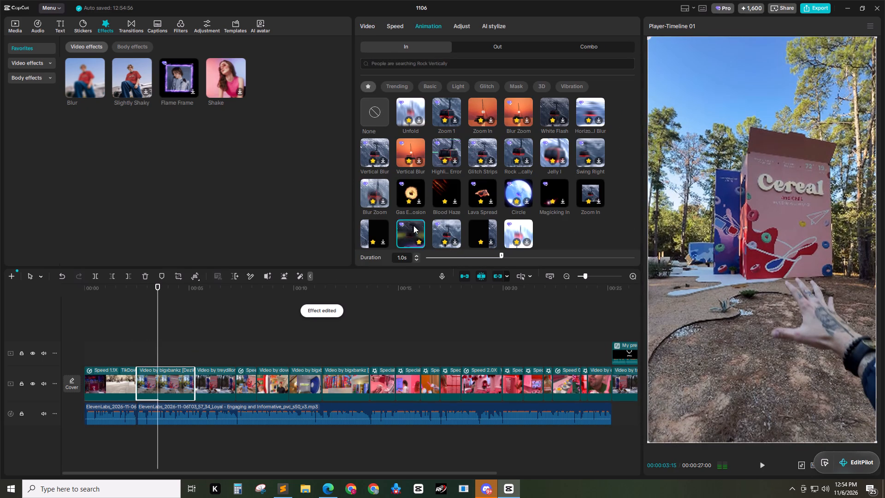
# Set the duration of the first cereal-box clip's Party Flashes animation to 0.5 s.
pyautogui.click(407, 264)
pyautogui.click(406, 259)
pyautogui.hotkey('ctrl', 'a')
pyautogui.write('0.3')
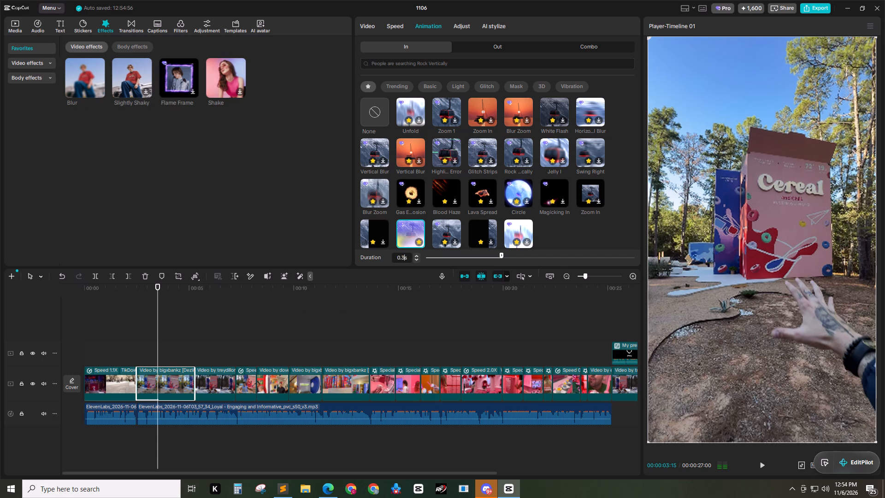
pyautogui.hotkey('ctrl', 'a')
pyautogui.hotkey('ctrl', 'c')
pyautogui.write('0.5')
pyautogui.press('Return')
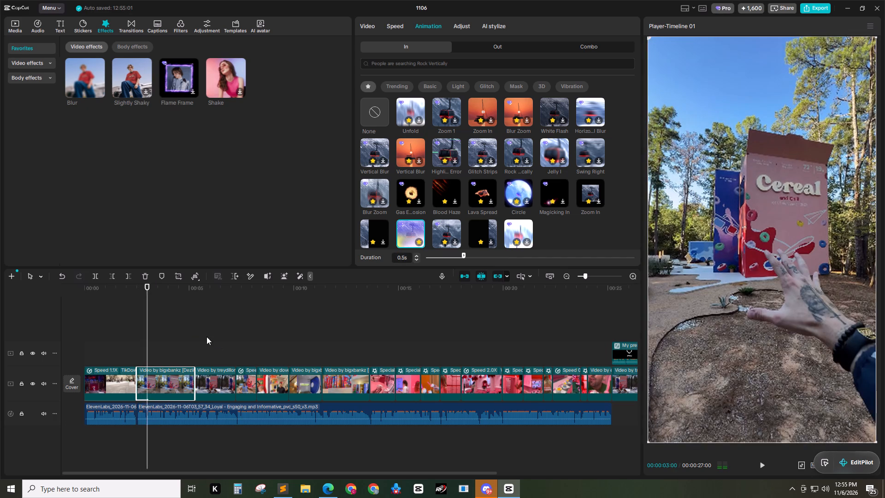
# Compare the footage of the first cereal-box clip with the snowy cereal-box clip that follows it.
pyautogui.click(181, 327)
pyautogui.moveTo(174, 287); pyautogui.dragTo(165, 298)
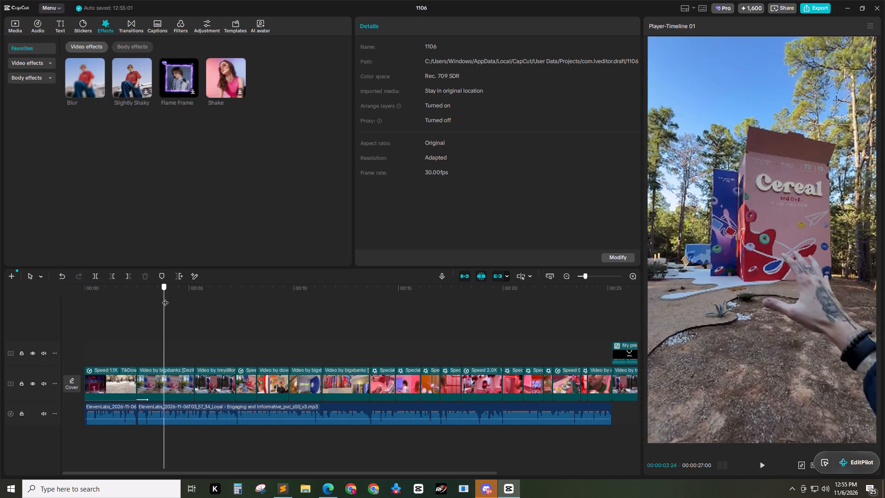
pyautogui.moveTo(165, 298); pyautogui.dragTo(211, 305)
pyautogui.click(216, 384)
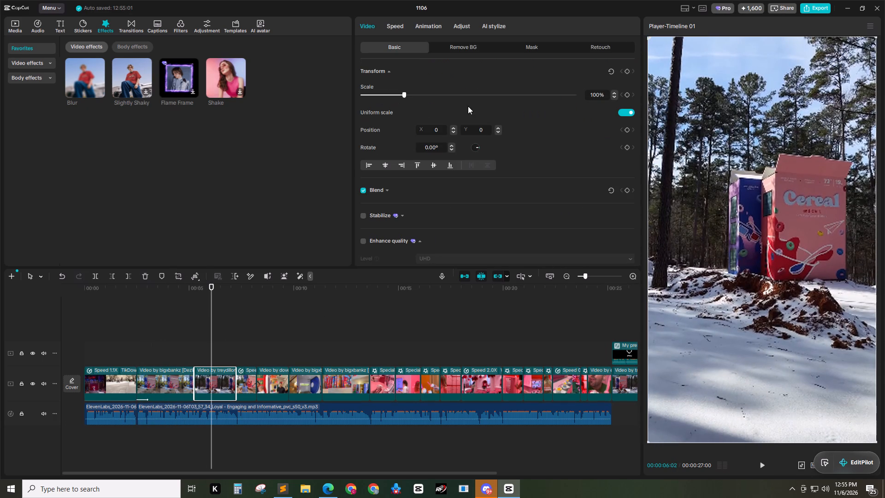
pyautogui.moveTo(179, 294); pyautogui.dragTo(180, 293)
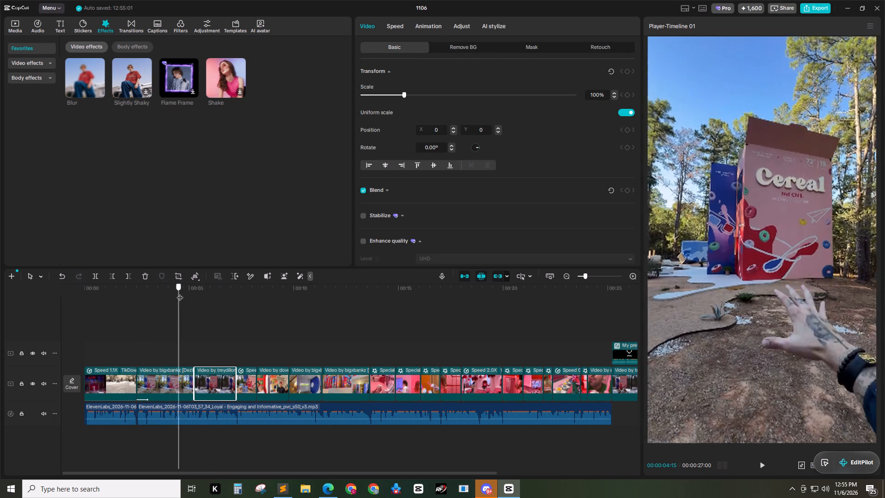
pyautogui.moveTo(180, 293); pyautogui.dragTo(207, 297)
pyautogui.click(224, 380)
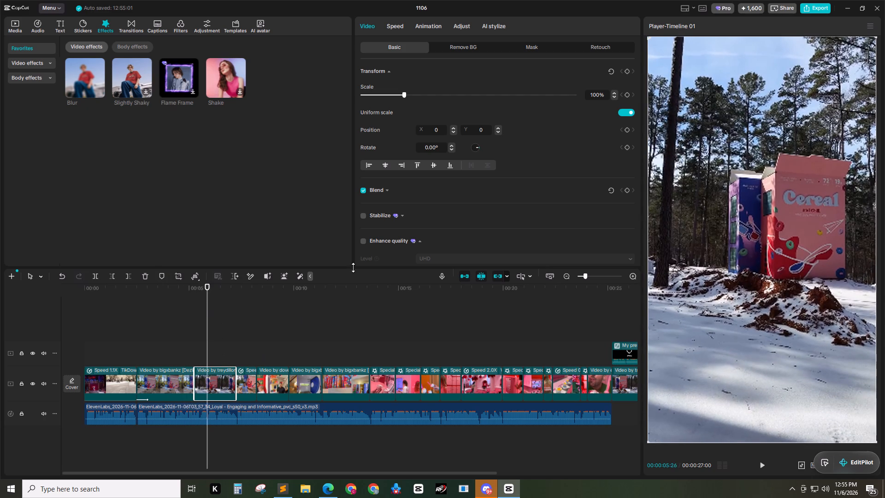
# Extend the closing cereal-box clip, then trim its start and end to use later footage, ending at 00:00:27:00 beneath the call-to-action overlay.
pyautogui.moveTo(414, 472); pyautogui.dragTo(551, 471)
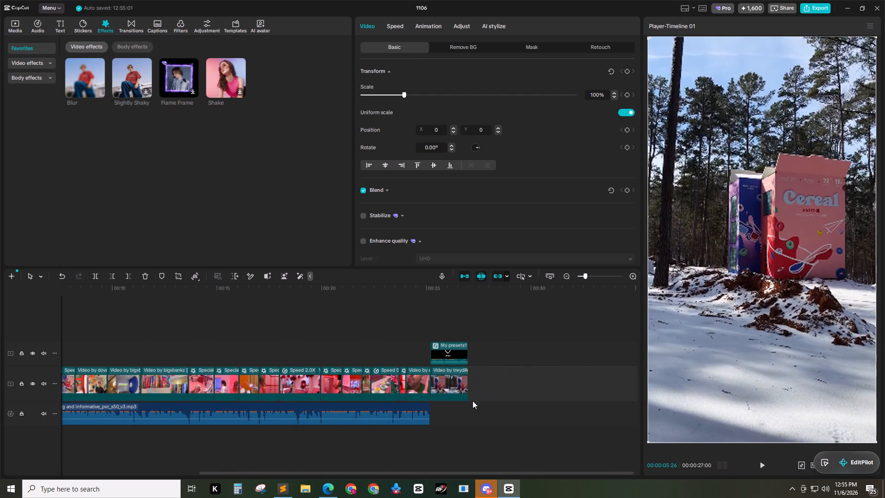
pyautogui.click(458, 387)
pyautogui.moveTo(466, 290); pyautogui.dragTo(456, 289)
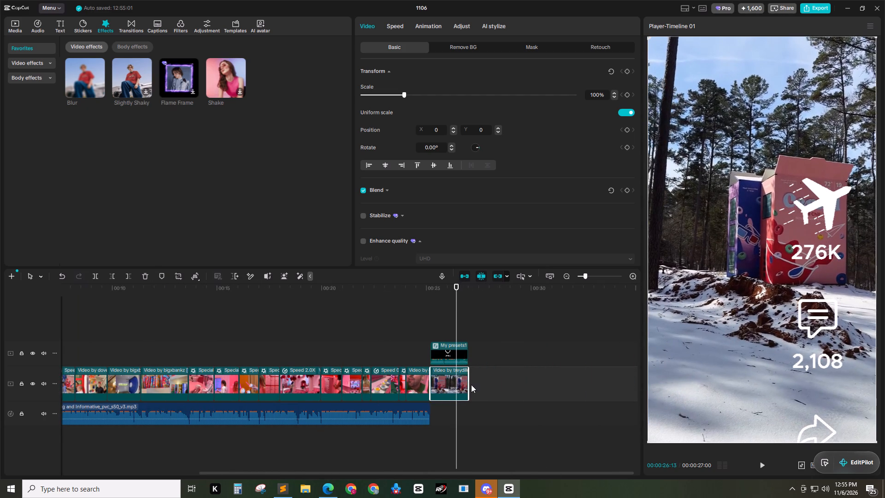
pyautogui.moveTo(469, 384); pyautogui.dragTo(608, 377)
pyautogui.moveTo(471, 294); pyautogui.dragTo(484, 291)
pyautogui.click(504, 382)
pyautogui.press('q')
pyautogui.moveTo(446, 294); pyautogui.dragTo(469, 291)
pyautogui.press('w')
pyautogui.moveTo(468, 291); pyautogui.dragTo(214, 320)
# Apply the Zoom 1 entrance animation to the snowy cereal-box clip around 00:00:06 with a duration of 0.3 s.
pyautogui.click(211, 397)
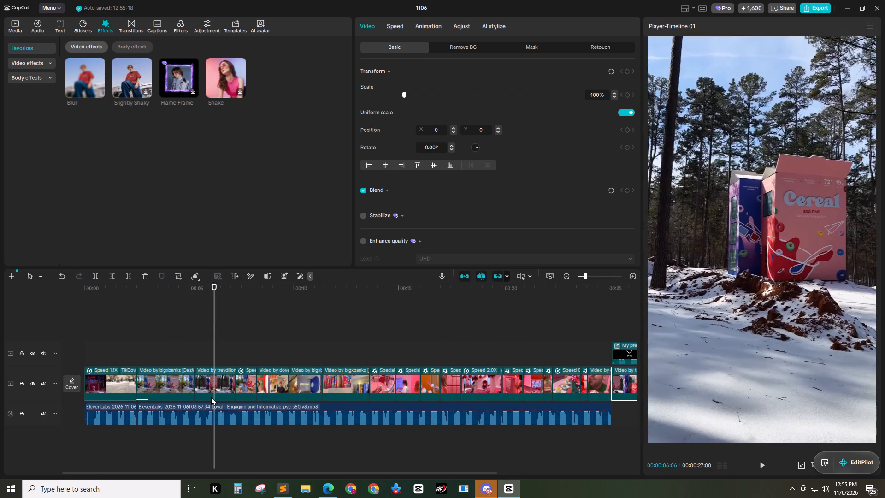
pyautogui.click(424, 22)
pyautogui.click(448, 101)
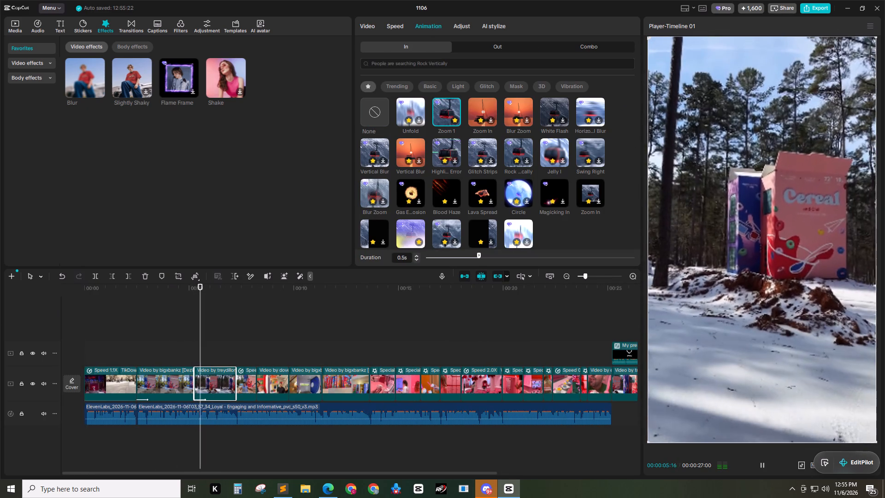
pyautogui.click(405, 255)
pyautogui.hotkey('ctrl', 'a')
pyautogui.hotkey('ctrl', 'v')
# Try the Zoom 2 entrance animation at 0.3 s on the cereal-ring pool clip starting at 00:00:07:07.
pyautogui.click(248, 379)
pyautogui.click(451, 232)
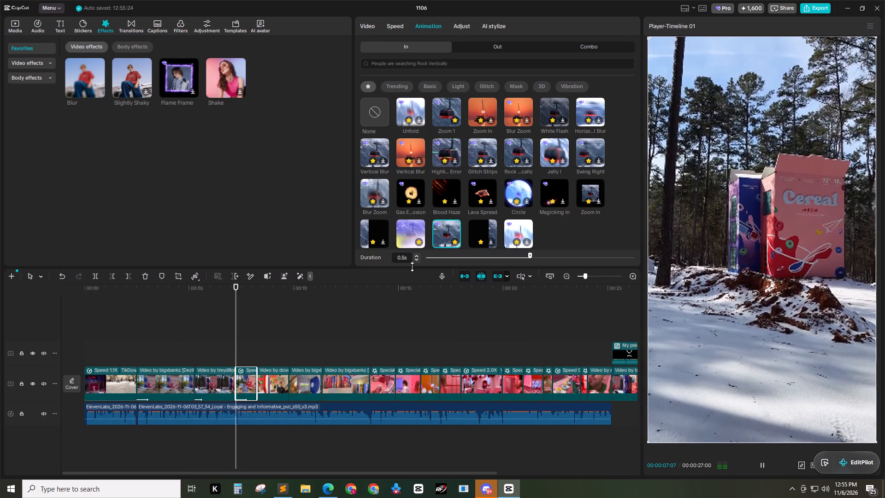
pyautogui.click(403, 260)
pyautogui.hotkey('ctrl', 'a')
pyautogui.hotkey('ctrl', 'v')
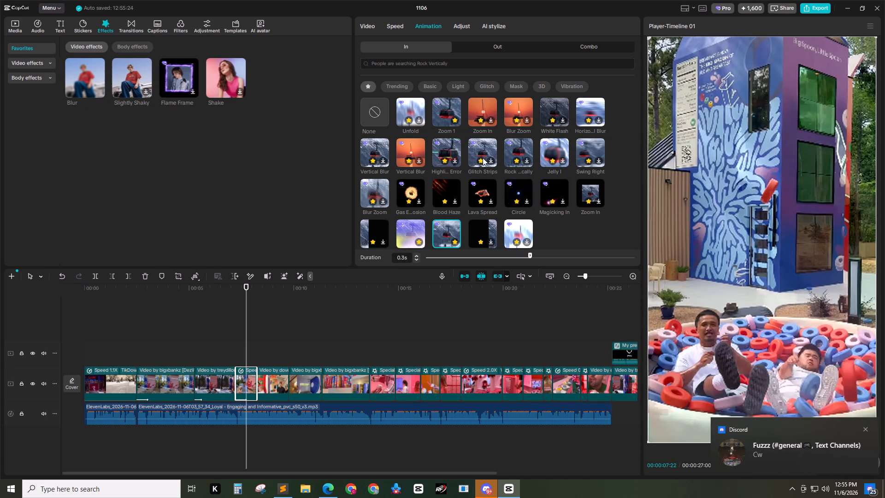
# Apply the Unfold entrance animation to the cereal-ring pool clip with a duration of 0.4 s.
pyautogui.click(412, 104)
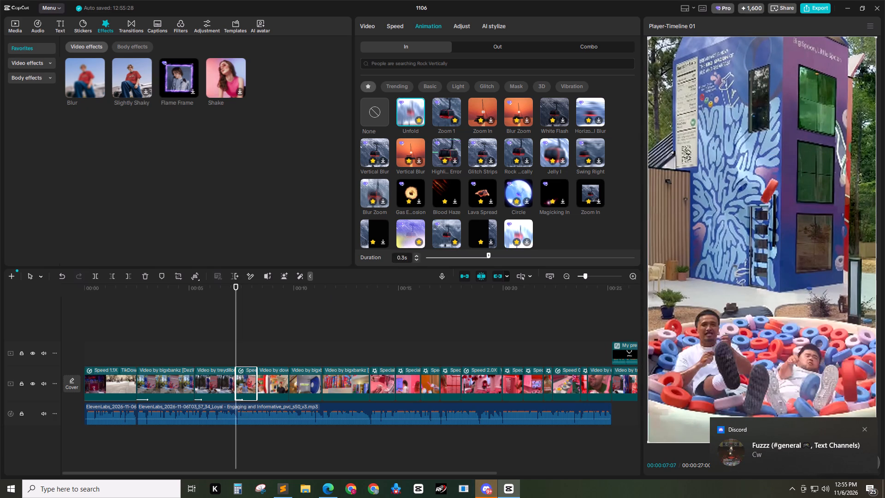
pyautogui.click(406, 257)
pyautogui.hotkey('ctrl', 'a')
pyautogui.write('0.4')
pyautogui.press('Return')
# Apply the Zoom 1 entrance animation at 0.3 s to the clip of the man talking beside the cereal shelves.
pyautogui.click(275, 385)
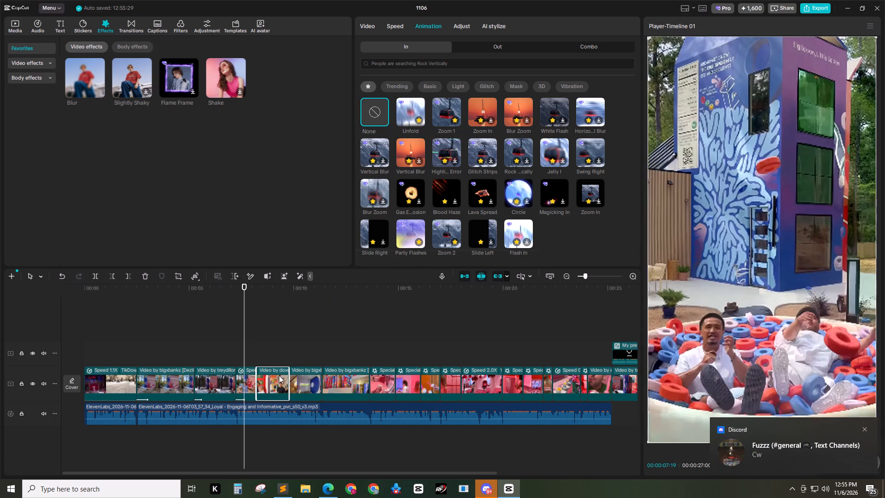
pyautogui.click(448, 106)
pyautogui.click(405, 258)
pyautogui.hotkey('ctrl', 'a')
pyautogui.hotkey('ctrl', 'v')
# Apply the Zoom 2 entrance animation at 0.3 s to the living-room clip with the round blue wall feature.
pyautogui.click(311, 380)
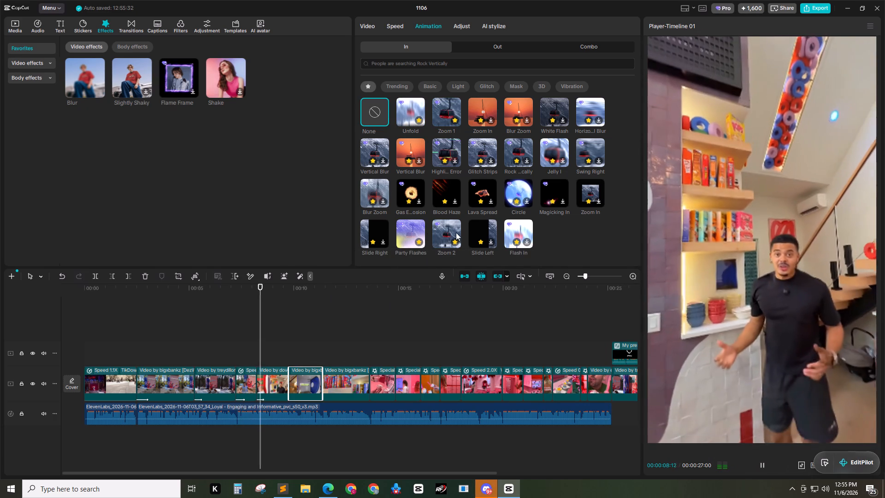
pyautogui.click(448, 226)
pyautogui.click(404, 255)
pyautogui.hotkey('ctrl', 'a')
pyautogui.hotkey('ctrl', 'v')
# Apply the Zoom 1 entrance animation at 0.3 s to the cereal-box shelf clip around 00:00:12.
pyautogui.click(343, 377)
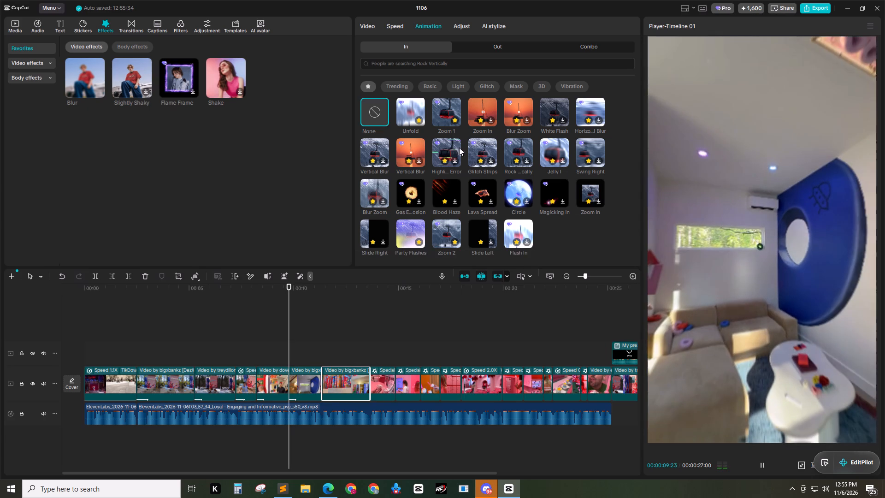
pyautogui.click(445, 107)
pyautogui.click(405, 257)
pyautogui.hotkey('ctrl', 'a')
pyautogui.hotkey('ctrl', 'v')
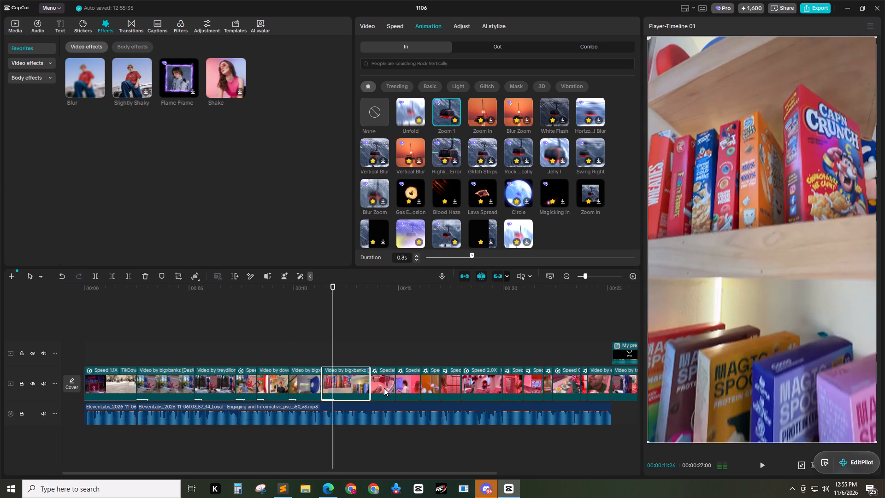
# Apply the Party Flashes entrance animation at 0.5 s to the first pink museum clip, right after the cereal-box shelf clip.
pyautogui.click(384, 387)
pyautogui.click(407, 230)
pyautogui.click(405, 261)
pyautogui.hotkey('ctrl', 'a')
pyautogui.write('0.5')
pyautogui.press('Return')
# Apply the Zoom 1 entrance animation at 0.3 s to the clip of the long-haired woman at the pink wall, around 00:00:15.
pyautogui.click(408, 383)
pyautogui.click(448, 107)
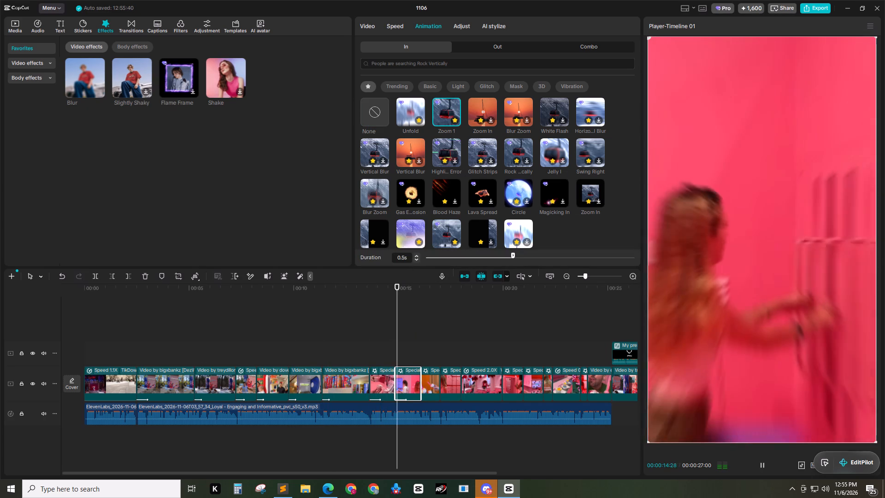
pyautogui.click(403, 257)
pyautogui.hotkey('ctrl', 'a')
pyautogui.hotkey('ctrl', 'v')
# Apply the Zoom 2 entrance animation at 0.3 s to the clip with the yellow and pink hanging bananas.
pyautogui.click(434, 388)
pyautogui.click(446, 230)
pyautogui.click(401, 256)
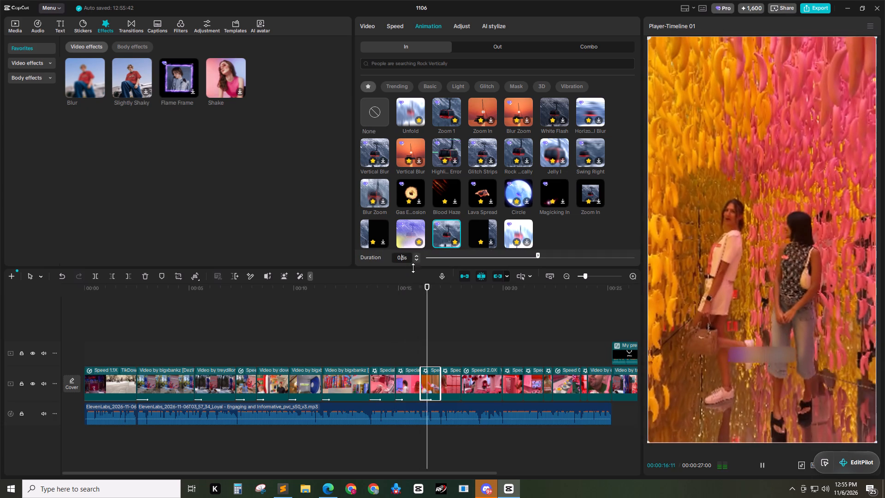
pyautogui.hotkey('ctrl', 'a')
pyautogui.hotkey('ctrl', 'v')
# Apply the Zoom 1 entrance animation at 0.3 s to the pink refrigerator room clip around 00:00:17.
pyautogui.click(451, 378)
pyautogui.click(448, 107)
pyautogui.click(400, 258)
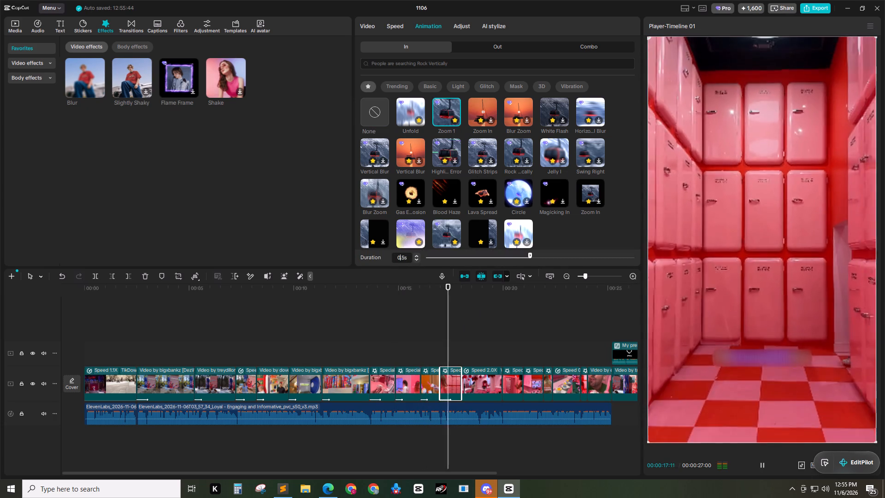
pyautogui.hotkey('ctrl', 'a')
pyautogui.hotkey('ctrl', 'v')
# Apply the Zoom 2 entrance animation at 0.3 s to the 2.0X clip of the woman jumping into the sprinkle pool.
pyautogui.click(482, 375)
pyautogui.click(446, 224)
pyautogui.click(401, 258)
pyautogui.hotkey('ctrl', 'a')
pyautogui.hotkey('ctrl', 'v')
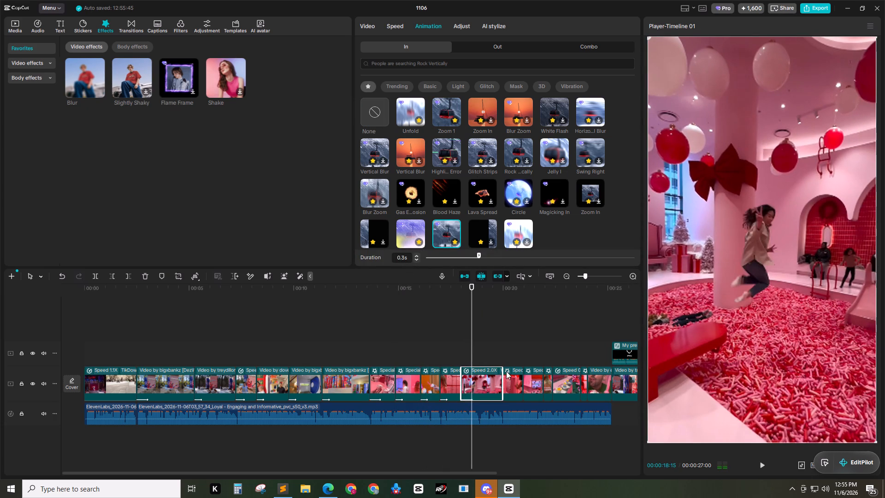
# Play through to the clip of the woman at the pink door starting at 00:00:20 and apply the Flash In entrance animation.
pyautogui.click(510, 381)
pyautogui.press('space')
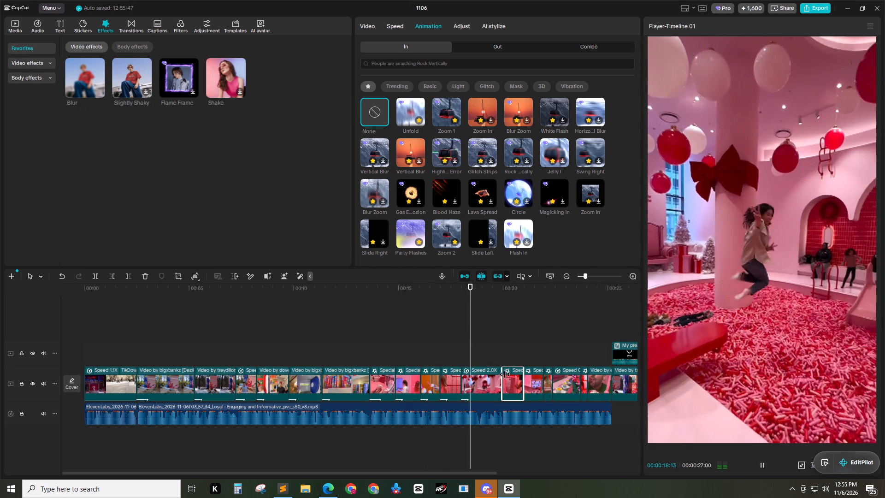
pyautogui.press('space')
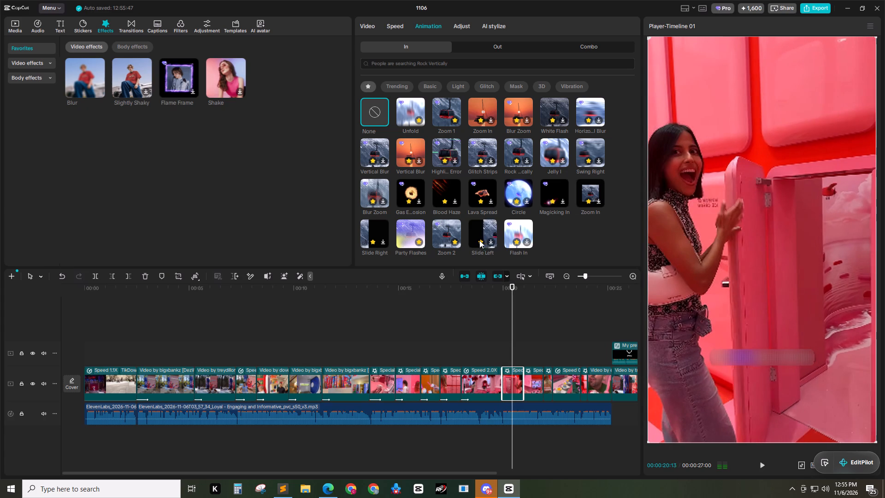
pyautogui.click(520, 231)
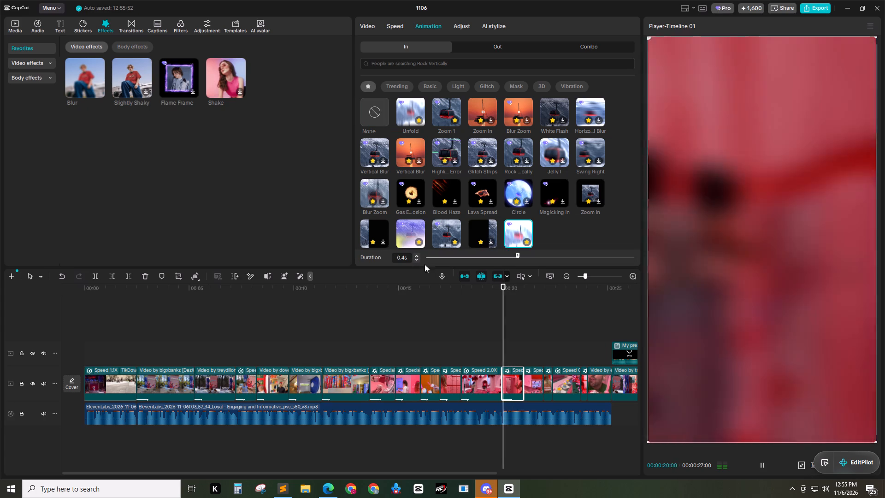
# Apply the Zoom 1 entrance animation at 0.3 s to the Scoop-A-Scoop game clip around 00:00:21.
pyautogui.click(533, 380)
pyautogui.click(444, 107)
pyautogui.click(404, 257)
pyautogui.hotkey('ctrl', 'a')
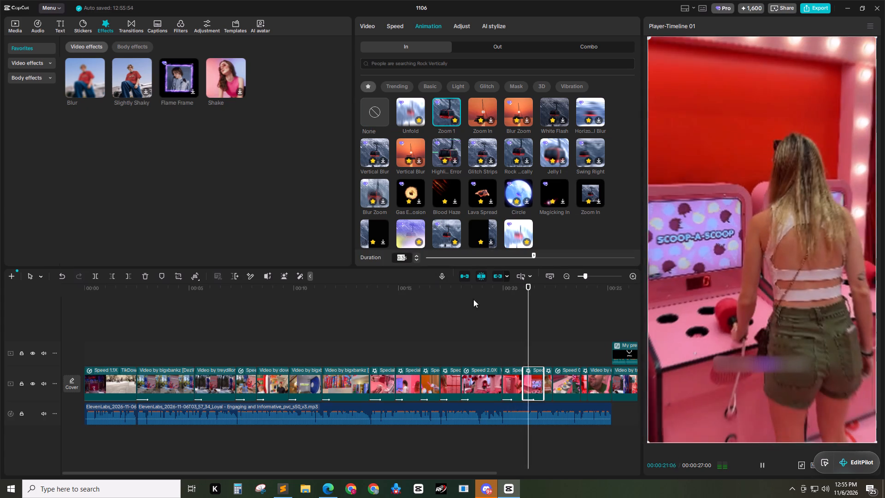
pyautogui.hotkey('ctrl', 'v')
# Review the playback of the short clips from the Scoop-A-Scoop game to the 0.7X sprinkle-pool clip.
pyautogui.click(546, 378)
pyautogui.moveTo(397, 472); pyautogui.dragTo(462, 468)
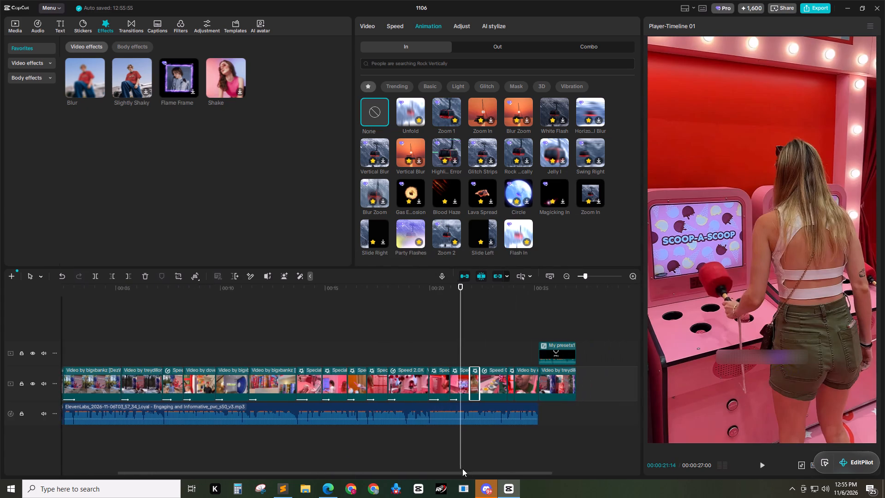
pyautogui.moveTo(462, 468); pyautogui.dragTo(496, 466)
pyautogui.keyDown('ctrl'); pyautogui.scroll(6, 541, 373); pyautogui.keyUp('ctrl')
pyautogui.keyDown('ctrl'); pyautogui.scroll(-1, 546, 372); pyautogui.keyUp('ctrl')
pyautogui.keyDown('ctrl'); pyautogui.scroll(2, 546, 372); pyautogui.keyUp('ctrl')
pyautogui.press('space')
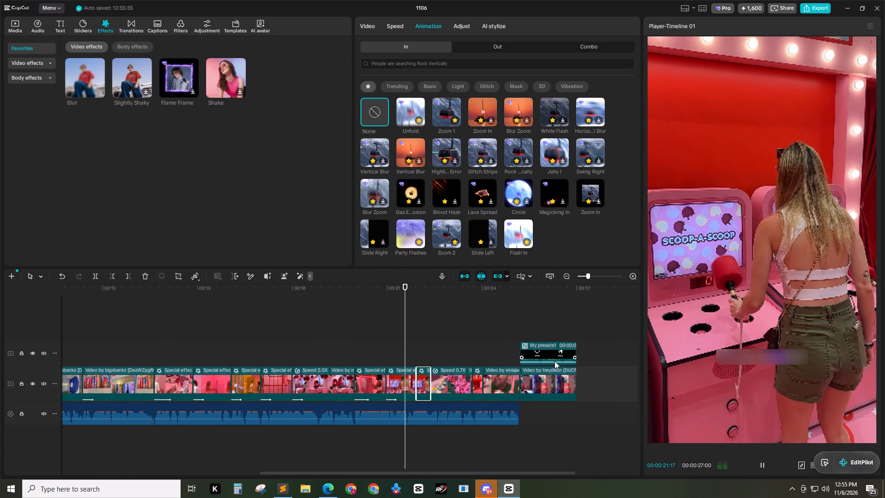
pyautogui.press('space')
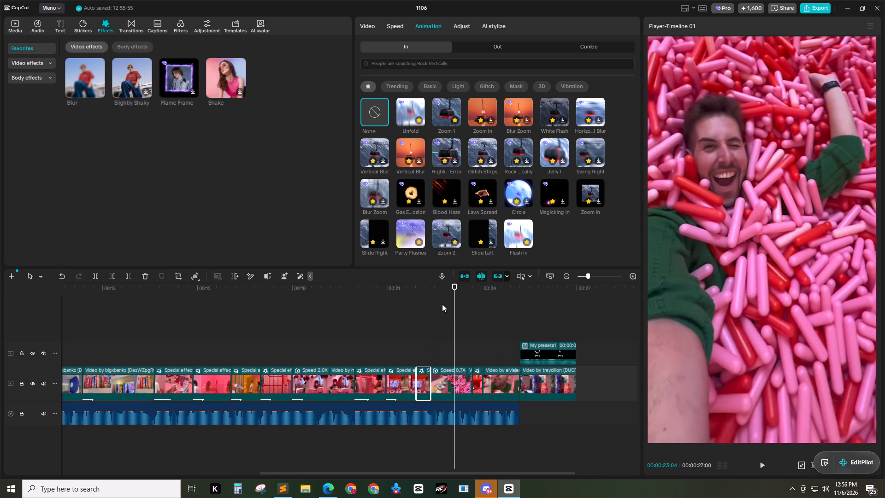
pyautogui.moveTo(438, 292); pyautogui.dragTo(411, 293)
pyautogui.press('space')
pyautogui.press('space')
# Apply the Zoom 2 entrance animation at 0.3 s to the 0.7X clip of the man lying in the sprinkle pool.
pyautogui.click(458, 382)
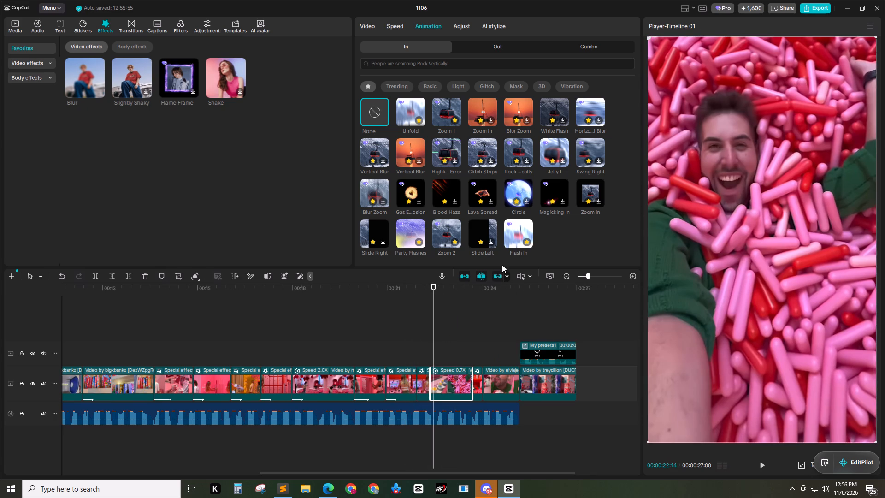
pyautogui.click(448, 228)
pyautogui.click(405, 258)
pyautogui.hotkey('ctrl', 'a')
pyautogui.hotkey('ctrl', 'v')
# Apply the Glitch Strips entrance animation to the clip of the man eating ice cream, with a duration of 0.4 s.
pyautogui.click(509, 379)
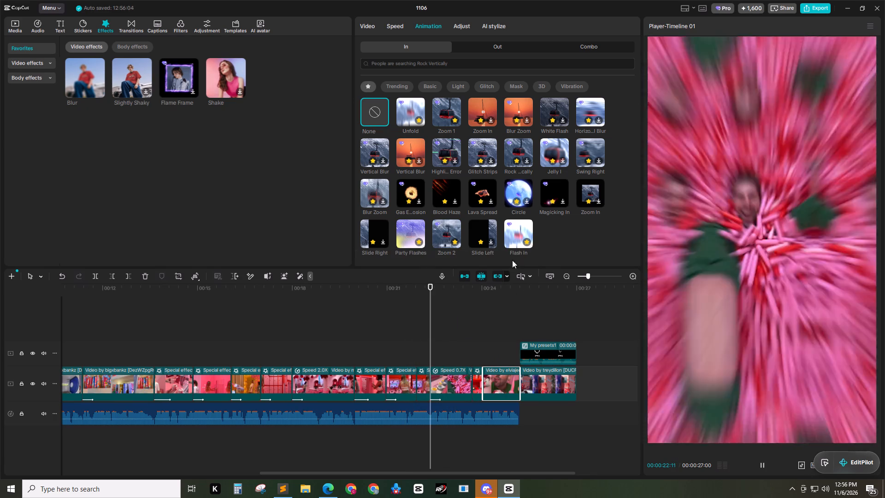
pyautogui.click(487, 148)
pyautogui.click(401, 260)
pyautogui.hotkey('ctrl', 'a')
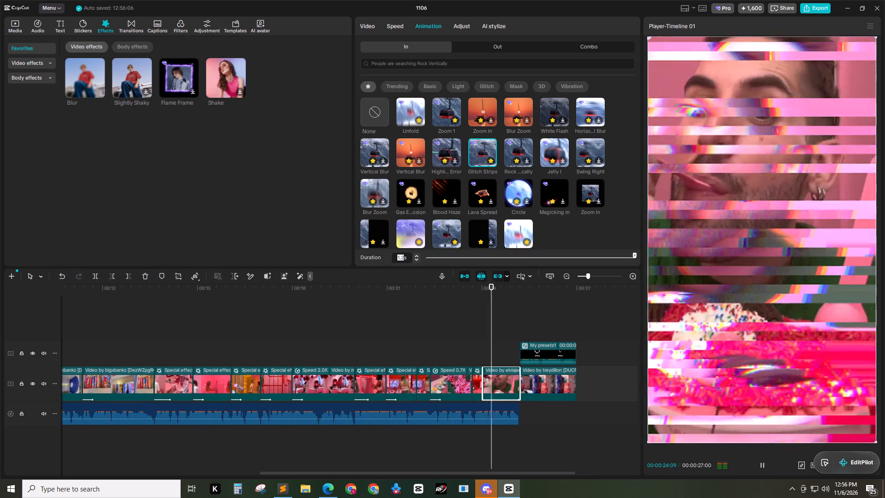
pyautogui.write('0.4')
pyautogui.press('Return')
# Apply the Zoom 2 entrance animation at 0.3 s to the closing cereal-box clip under the call-to-action overlay.
pyautogui.click(567, 394)
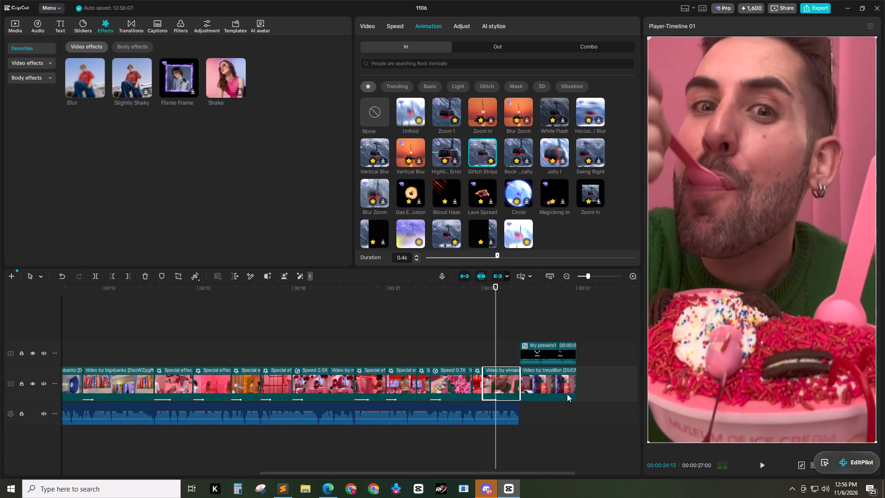
pyautogui.click(441, 228)
pyautogui.click(400, 256)
pyautogui.hotkey('ctrl', 'a')
pyautogui.hotkey('ctrl', 'v')
# Add the saved Dags Social Media 1 preset at the start of the timeline, move it above the main track and ungroup it.
pyautogui.click(348, 326)
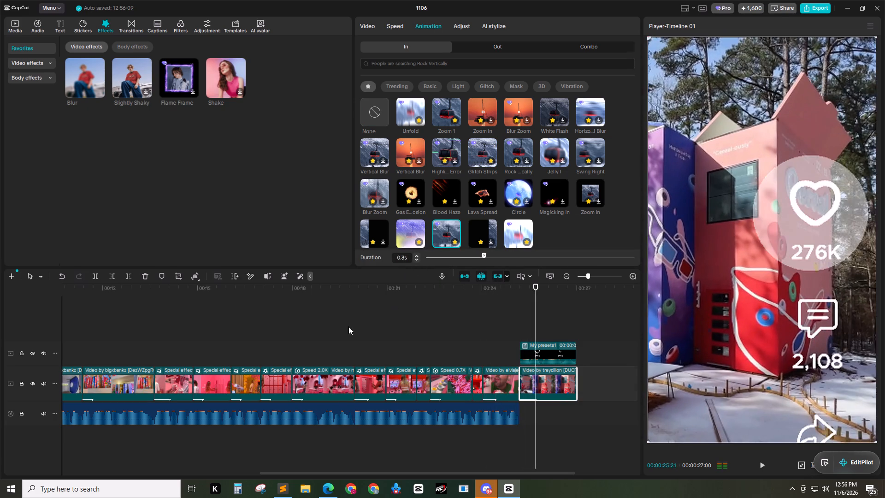
pyautogui.moveTo(342, 285); pyautogui.dragTo(0, 303)
pyautogui.click(18, 24)
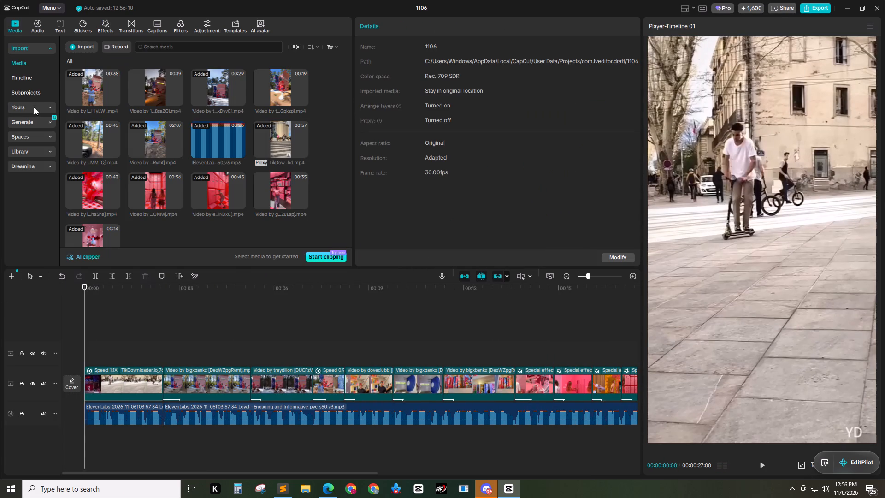
pyautogui.click(34, 107)
pyautogui.click(36, 80)
pyautogui.tripleClick(35, 92)
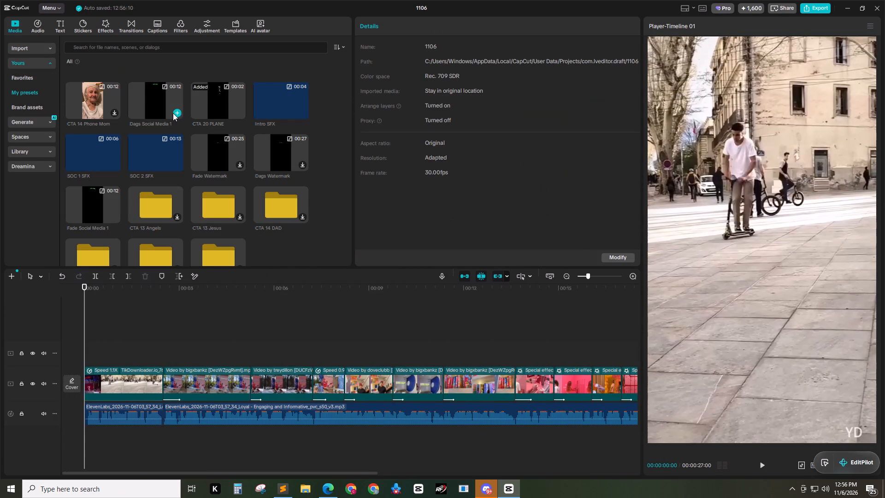
pyautogui.click(174, 113)
pyautogui.moveTo(163, 379); pyautogui.dragTo(162, 347)
pyautogui.hotkey('alt', 'shift', 'g')
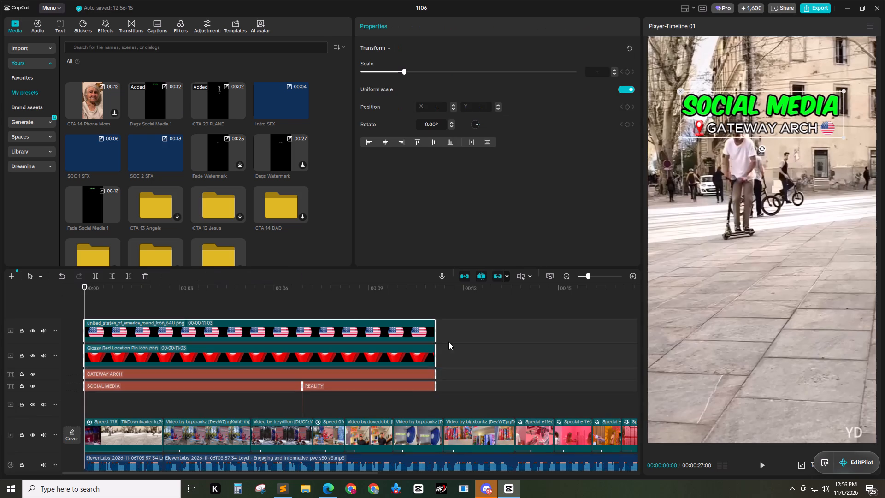
# Extend the ungrouped flag, location pin, GATEWAY ARCH and REALITY layers together so they end at about 12 s.
pyautogui.keyDown('ctrl'); pyautogui.scroll(-3, 451, 343); pyautogui.keyUp('ctrl')
pyautogui.moveTo(392, 312); pyautogui.dragTo(362, 397)
pyautogui.moveTo(378, 329); pyautogui.dragTo(401, 330)
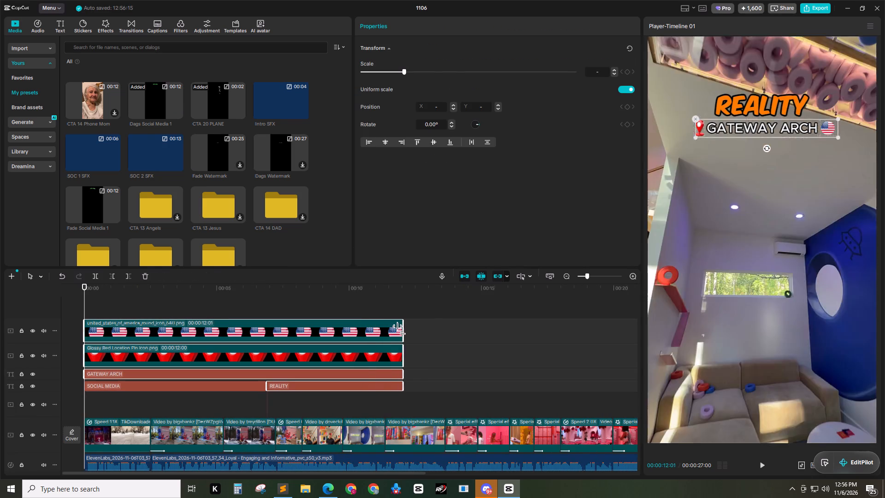
# Extend the selected flag, location pin, GATEWAY ARCH and REALITY layers together so they end at 13:19, where the ice cream clips begin.
pyautogui.moveTo(401, 330); pyautogui.dragTo(442, 331)
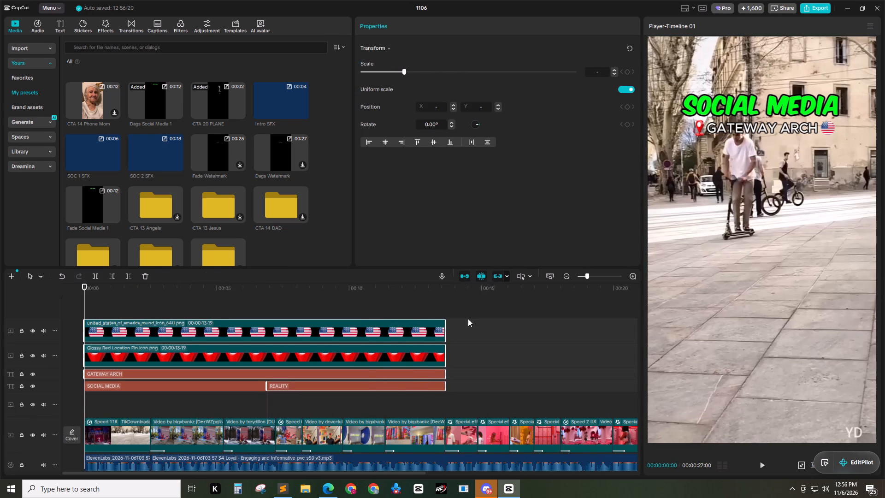
# Copy the complete title set of flag, pin, GATEWAY ARCH, SOCIAL MEDIA and REALITY layers and paste it at 13:19.
pyautogui.moveTo(468, 319); pyautogui.dragTo(258, 396)
pyautogui.hotkey('ctrl', 'c')
pyautogui.hotkey('ctrl', 'c')
pyautogui.moveTo(470, 286); pyautogui.dragTo(446, 292)
pyautogui.hotkey('ctrl', 'v')
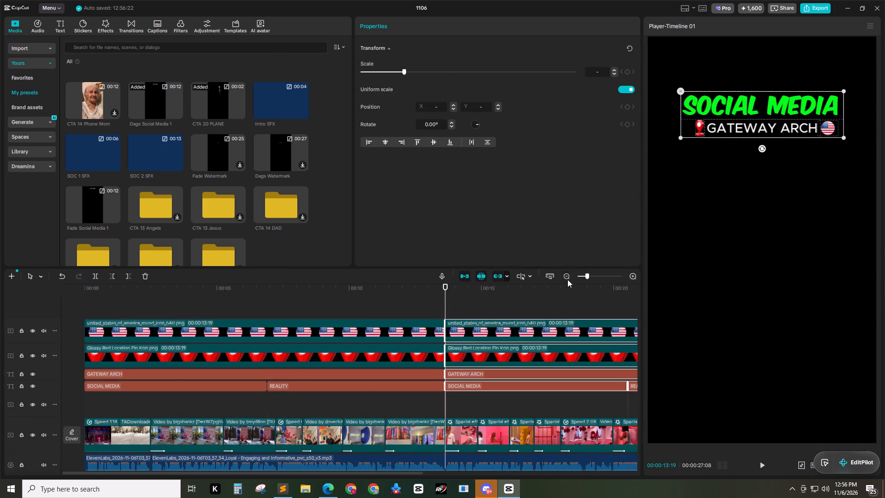
# Trim the ends of the copied title layers to 25:06, where the call-to-action overlay begins.
pyautogui.doubleClick(564, 278)
pyautogui.moveTo(261, 293); pyautogui.dragTo(249, 293)
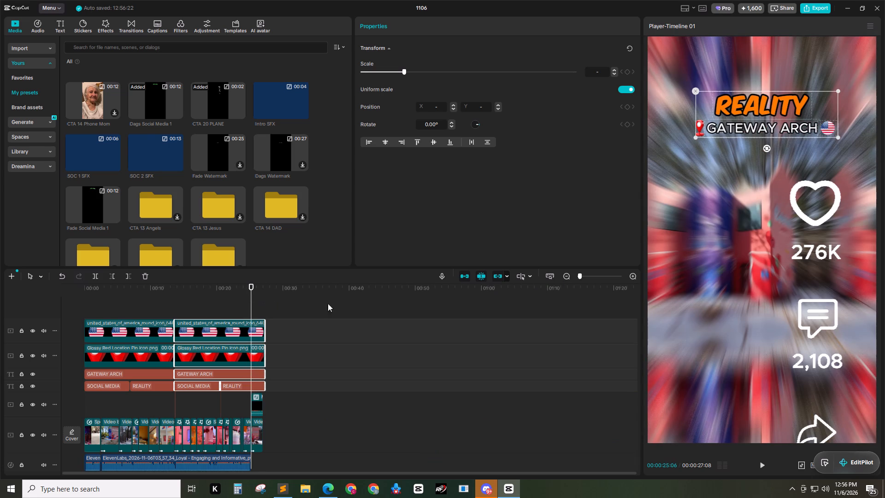
pyautogui.press('w')
# In the second title set, trim SOCIAL MEDIA to end at 19:29 and extend REALITY back to start there.
pyautogui.doubleClick(629, 278)
pyautogui.click(292, 305)
pyautogui.moveTo(320, 290); pyautogui.dragTo(298, 302)
pyautogui.press('space')
pyautogui.moveTo(310, 300); pyautogui.dragTo(301, 302)
pyautogui.click(304, 387)
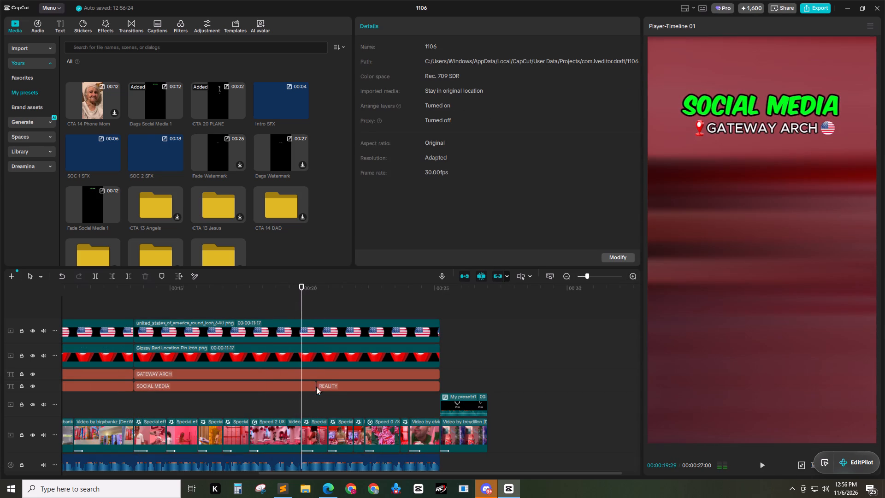
pyautogui.press('w')
pyautogui.click(327, 385)
pyautogui.moveTo(316, 385); pyautogui.dragTo(217, 390)
# In the first title set, trim REALITY to start at 7:07 and extend SOCIAL MEDIA to meet it.
pyautogui.moveTo(286, 296); pyautogui.dragTo(0, 321)
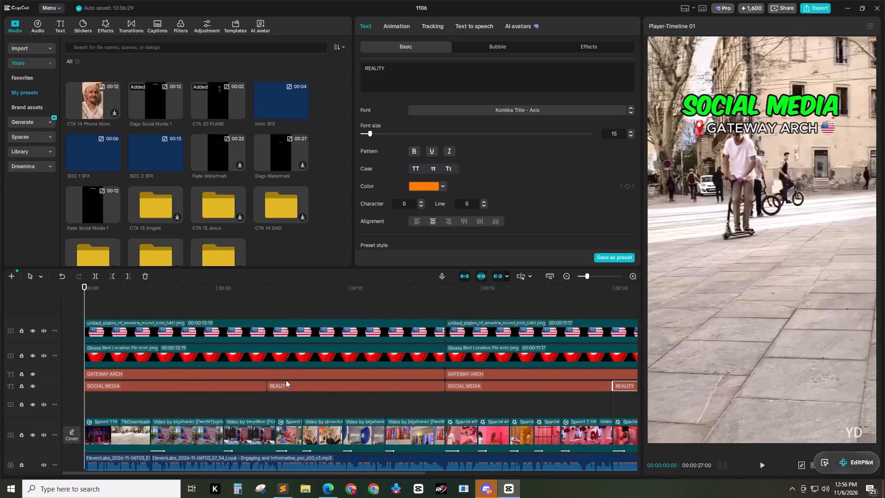
pyautogui.moveTo(286, 288); pyautogui.dragTo(297, 290)
pyautogui.press('space')
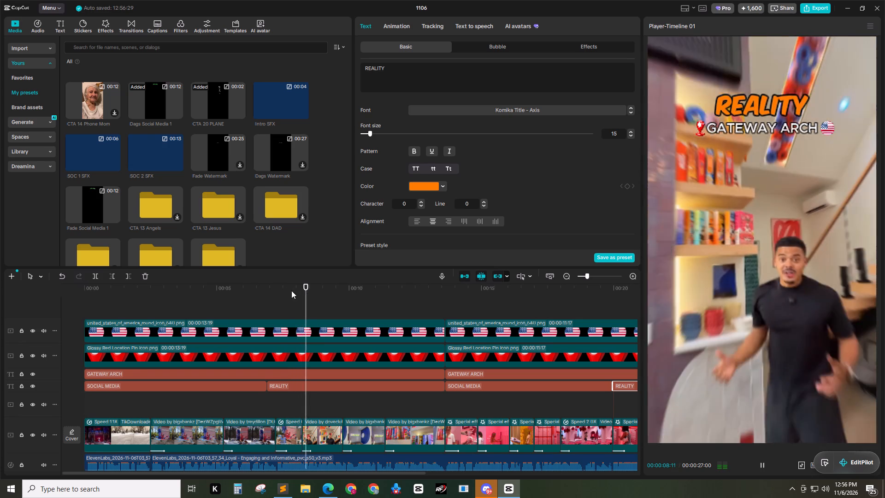
pyautogui.press('space')
pyautogui.moveTo(283, 289); pyautogui.dragTo(277, 290)
pyautogui.click(287, 390)
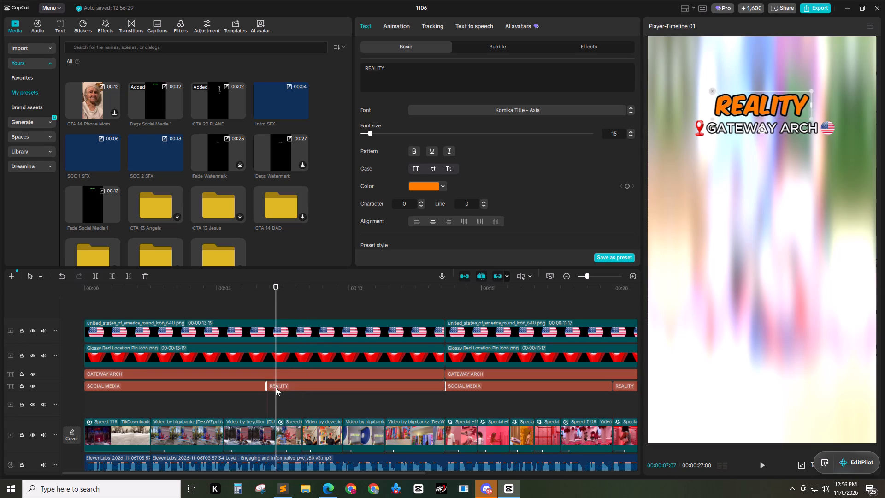
pyautogui.press('q')
pyautogui.click(259, 387)
pyautogui.moveTo(267, 387); pyautogui.dragTo(325, 391)
# Add the saved Intro SFX preset at the start of the timeline, below the voiceover track.
pyautogui.click(313, 306)
pyautogui.moveTo(308, 288); pyautogui.dragTo(28, 298)
pyautogui.scroll(-1, 181, 356)
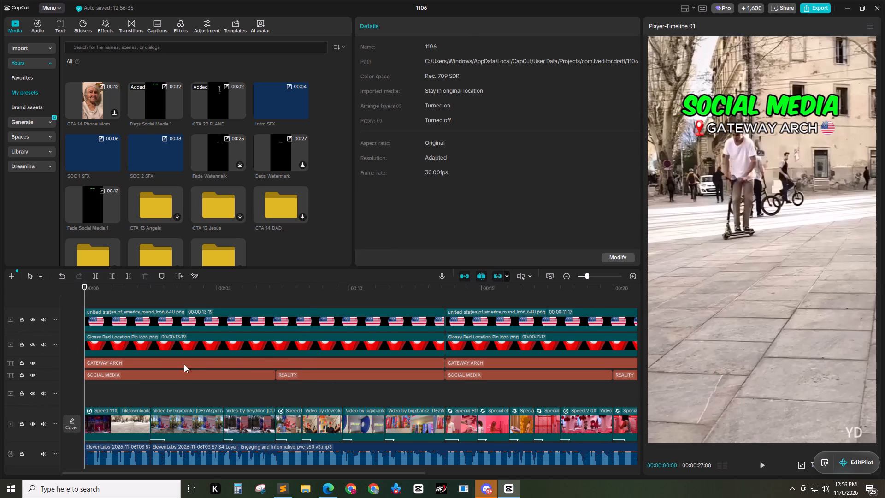
pyautogui.click(307, 113)
pyautogui.click(304, 114)
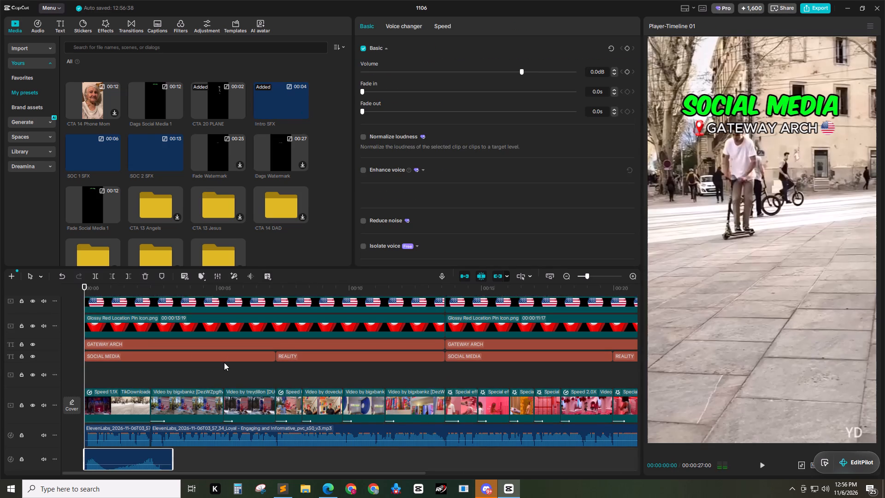
pyautogui.scroll(-3, 224, 362)
pyautogui.click(149, 433)
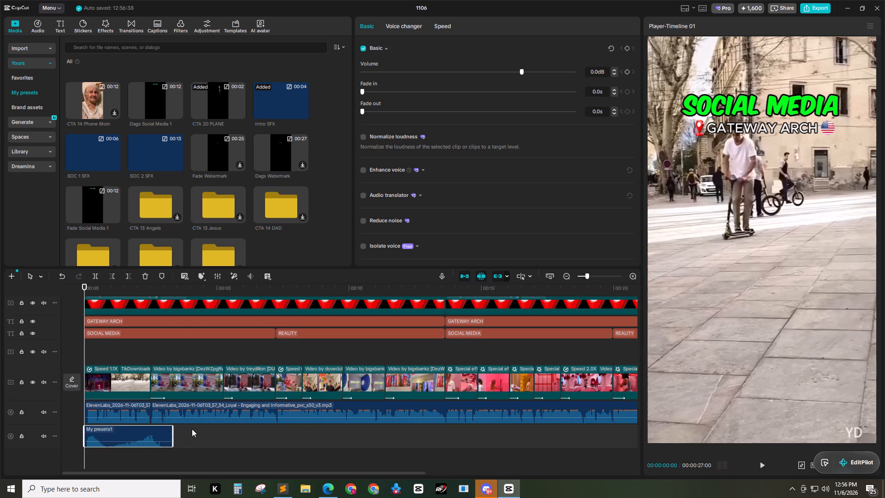
pyautogui.hotkey('ctrl', 'x')
# Replace the first GATEWAY ARCH title text with CEREAL BOX.
pyautogui.scroll(3, 217, 395)
pyautogui.click(225, 373)
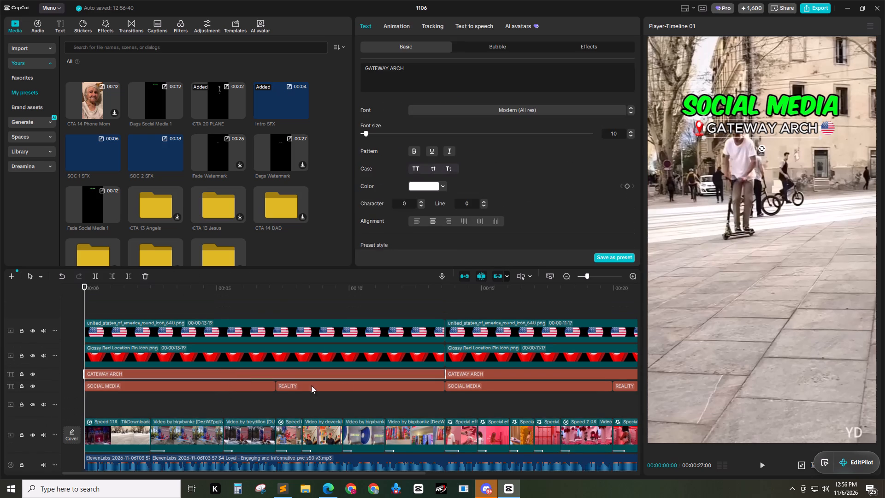
pyautogui.click(478, 77)
pyautogui.hotkey('ctrl', 'a')
pyautogui.write('CEREAL BOX')
# Replace the second GATEWAY ARCH title text with MUSEUM OF ICE CREAM.
pyautogui.click(490, 372)
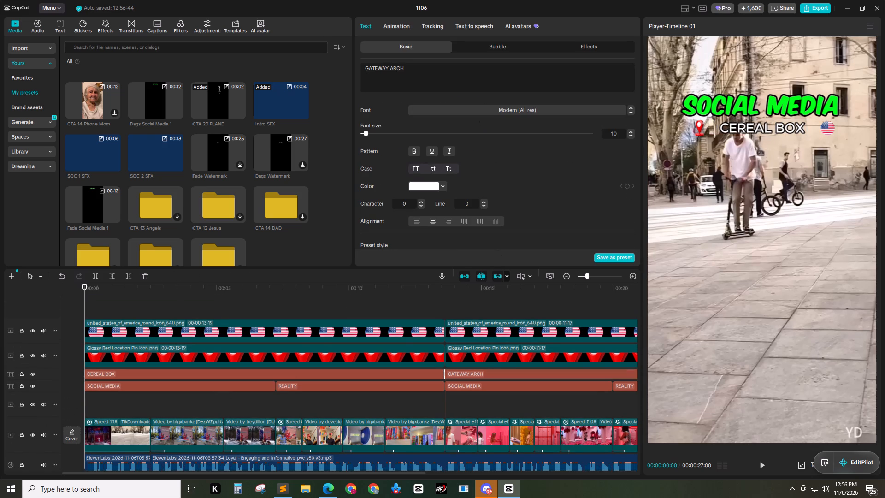
pyautogui.click(467, 75)
pyautogui.press('i')
pyautogui.press('BackSpace')
pyautogui.hotkey('ctrl', 'a')
pyautogui.press('i')
pyautogui.press('BackSpace')
pyautogui.write('MUSEUM OF ICE CREAM')
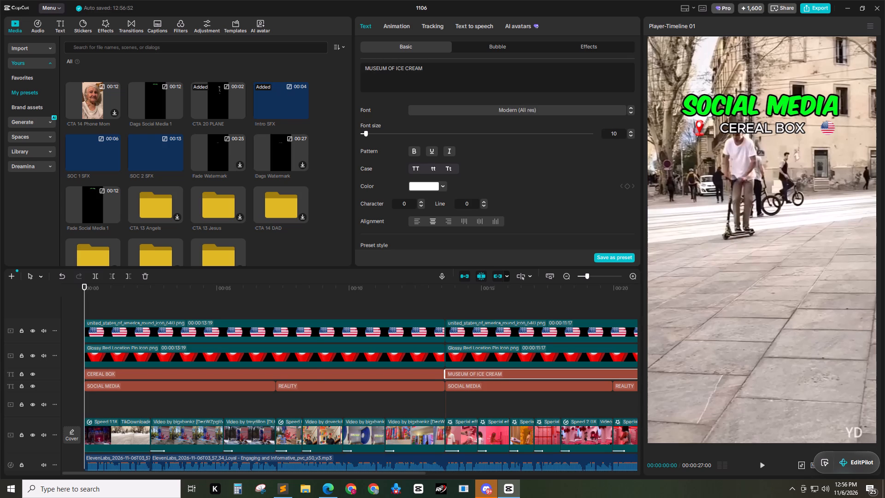
# Move the first flag closer to the CEREAL BOX text, trying X positions 400, 450 and 520 before settling on 500.
pyautogui.click(316, 299)
pyautogui.moveTo(319, 289); pyautogui.dragTo(313, 289)
pyautogui.click(351, 330)
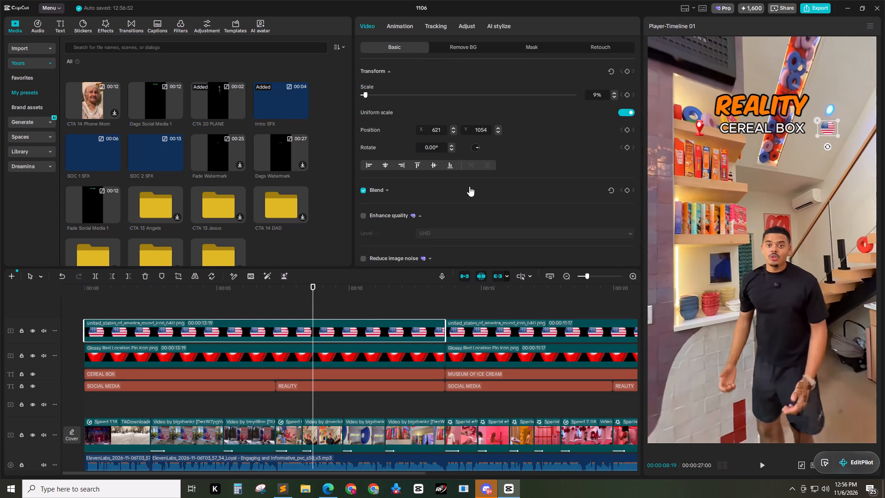
pyautogui.moveTo(442, 131); pyautogui.dragTo(417, 133)
pyautogui.press('4')
pyautogui.press('0')
pyautogui.press('0')
pyautogui.press('Return')
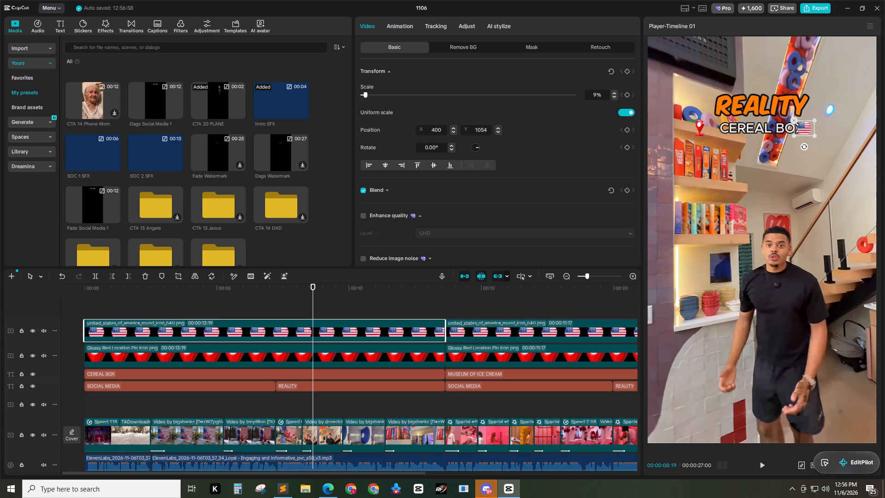
pyautogui.moveTo(440, 128); pyautogui.dragTo(434, 130)
pyautogui.write('50')
pyautogui.press('Return')
pyautogui.moveTo(441, 129); pyautogui.dragTo(429, 130)
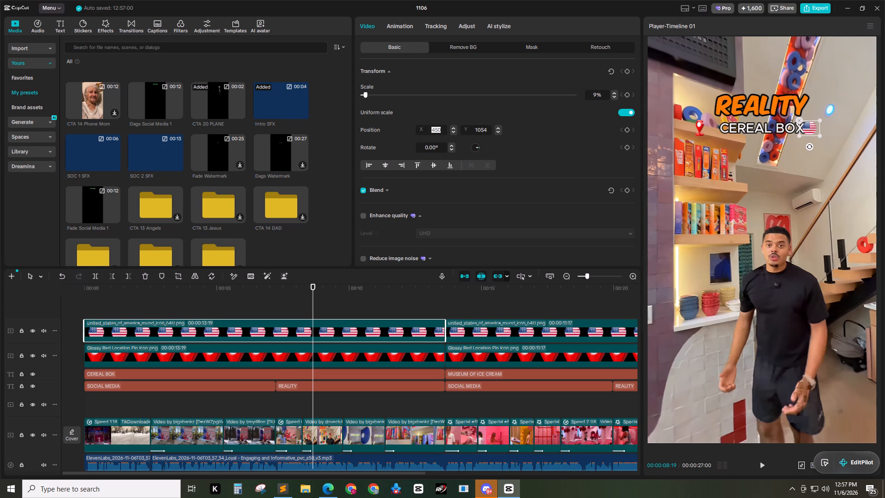
pyautogui.write('52')
pyautogui.press('0')
pyautogui.press('Return')
pyautogui.moveTo(441, 131); pyautogui.dragTo(439, 131)
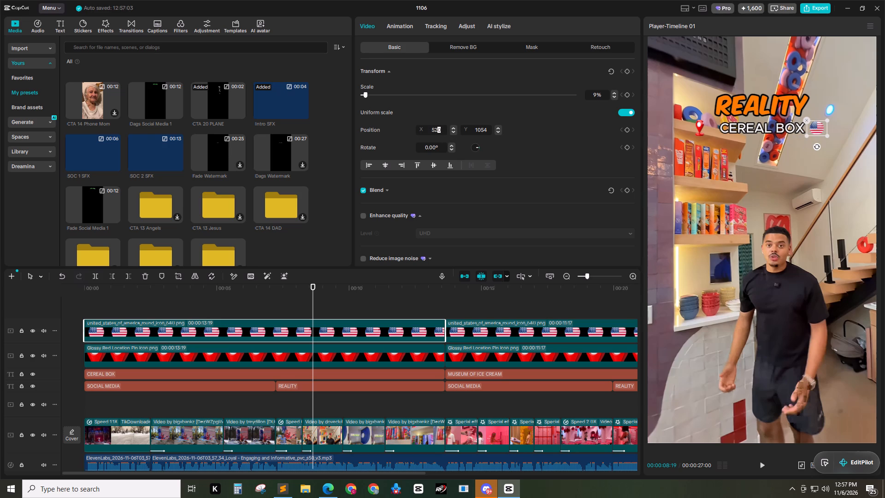
pyautogui.moveTo(439, 131); pyautogui.dragTo(436, 131)
pyautogui.press('0')
pyautogui.press('0')
pyautogui.press('Return')
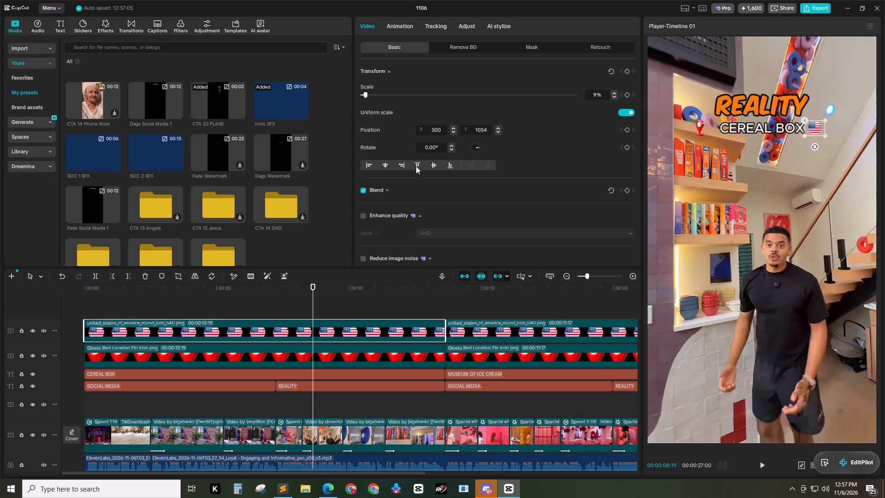
# Nudge the first flag slightly away from the CEREAL BOX text by setting its X position to 510.
pyautogui.click(322, 354)
pyautogui.click(337, 335)
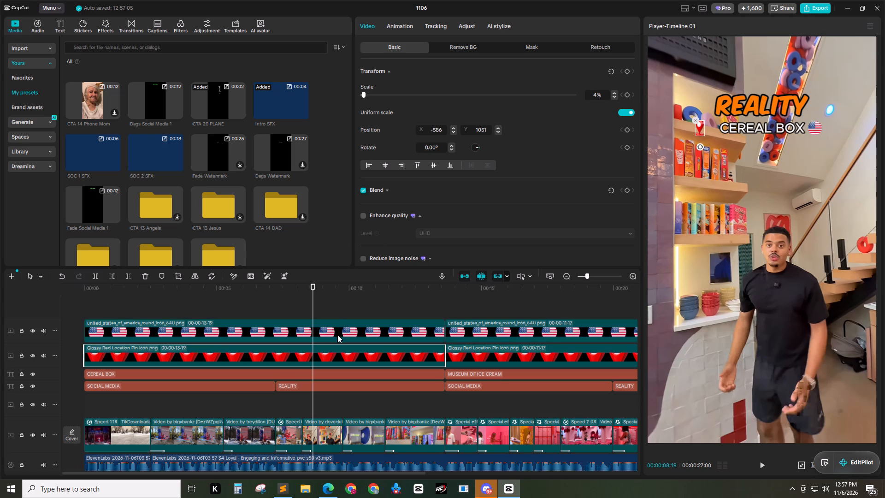
pyautogui.click(437, 130)
pyautogui.press('BackSpace')
pyautogui.press('1')
pyautogui.press('Return')
# Move the first location pin closer to the CEREAL BOX text, setting its X position to -500 and then to -480.
pyautogui.click(383, 352)
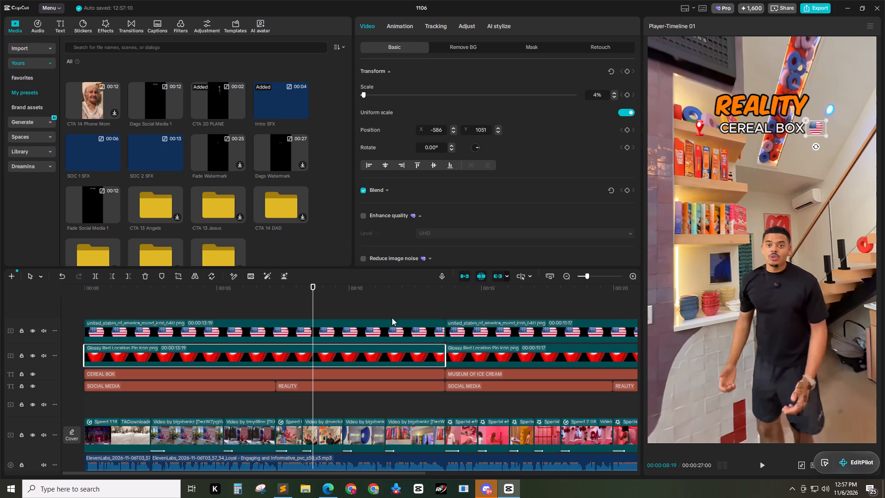
pyautogui.moveTo(445, 130); pyautogui.dragTo(440, 130)
pyautogui.moveTo(443, 129); pyautogui.dragTo(436, 129)
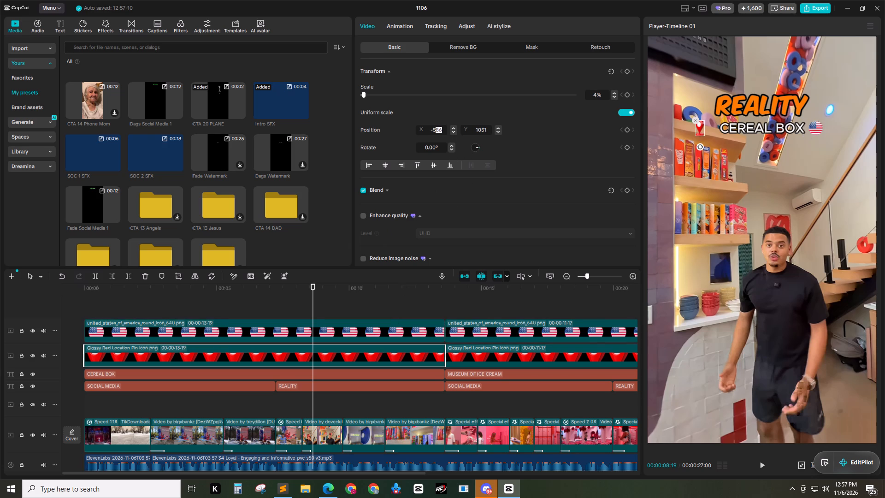
pyautogui.press('0')
pyautogui.press('0')
pyautogui.press('Return')
pyautogui.moveTo(444, 129); pyautogui.dragTo(433, 129)
pyautogui.press('4')
pyautogui.press('8')
pyautogui.press('0')
pyautogui.press('Return')
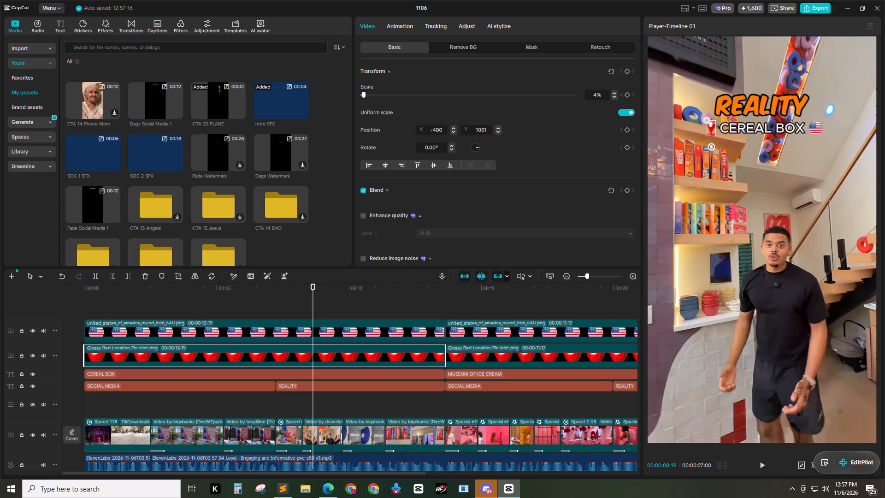
# Set the X position of the first flag beside CEREAL BOX to 520.
pyautogui.click(382, 334)
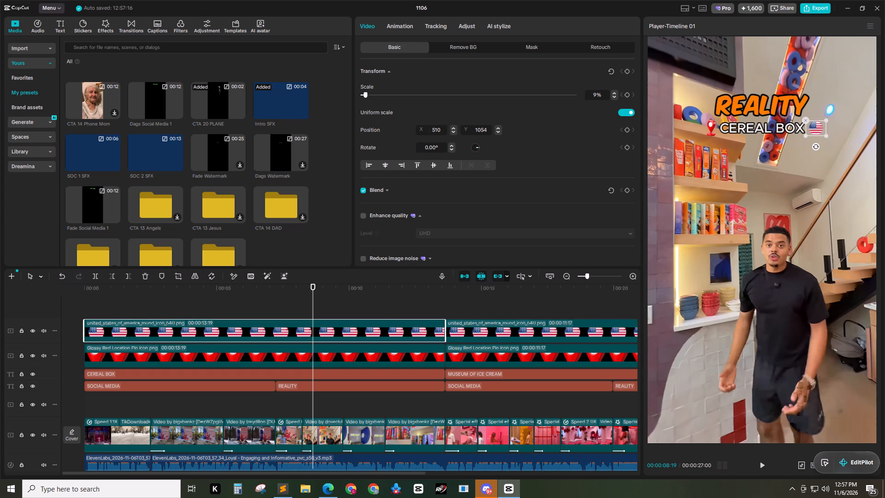
pyautogui.click(437, 128)
pyautogui.press('BackSpace')
pyautogui.press('2')
pyautogui.press('Return')
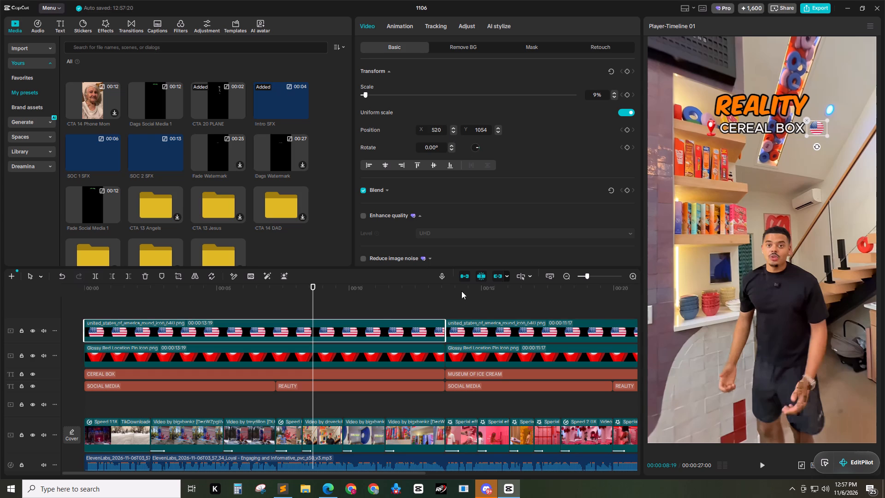
# Move the second flag past the end of MUSEUM OF ICE CREAM, trying X positions 700, 750 and 800 before setting 840.
pyautogui.moveTo(464, 290); pyautogui.dragTo(481, 289)
pyautogui.click(495, 329)
pyautogui.moveTo(442, 131); pyautogui.dragTo(414, 131)
pyautogui.write('70')
pyautogui.press('0')
pyautogui.press('Return')
pyautogui.moveTo(443, 131); pyautogui.dragTo(442, 131)
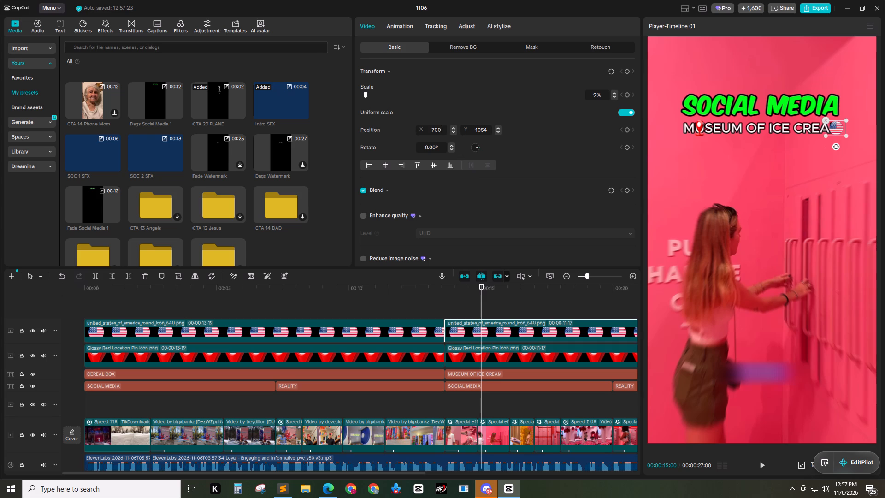
pyautogui.moveTo(442, 131); pyautogui.dragTo(434, 130)
pyautogui.press('5')
pyautogui.press('0')
pyautogui.press('Return')
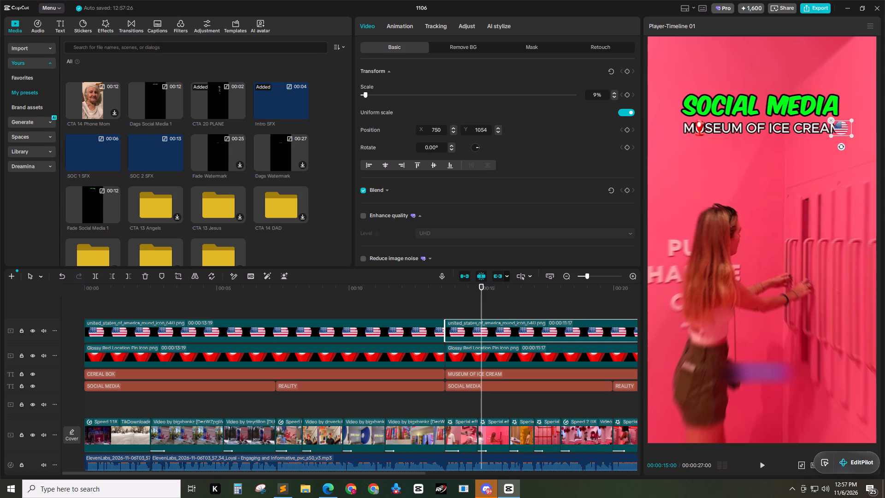
pyautogui.click(443, 125)
pyautogui.moveTo(443, 127); pyautogui.dragTo(415, 128)
pyautogui.write('80')
pyautogui.press('0')
pyautogui.press('Return')
pyautogui.moveTo(443, 129); pyautogui.dragTo(436, 130)
pyautogui.press('4')
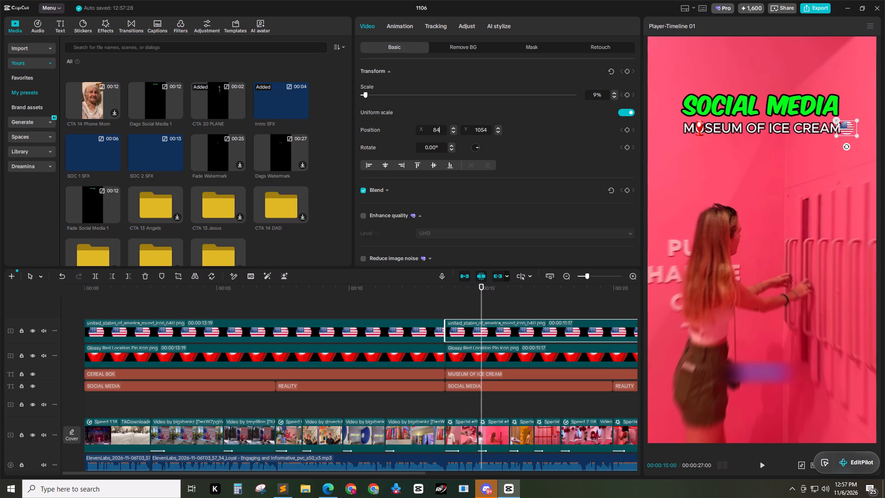
pyautogui.press('0')
pyautogui.press('Return')
# Move the second location pin in front of MUSEUM OF ICE CREAM, setting its X position to -840 and then to -820.
pyautogui.click(476, 350)
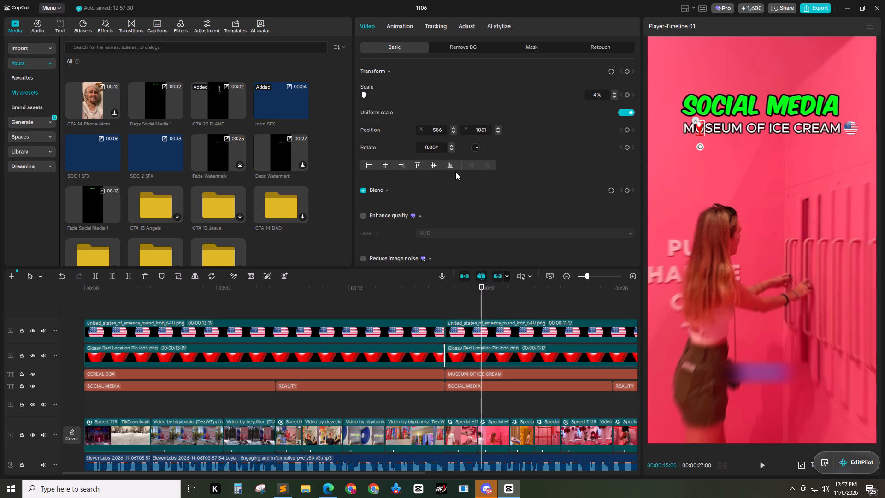
pyautogui.click(440, 130)
pyautogui.moveTo(442, 129); pyautogui.dragTo(434, 129)
pyautogui.write('840')
pyautogui.press('Return')
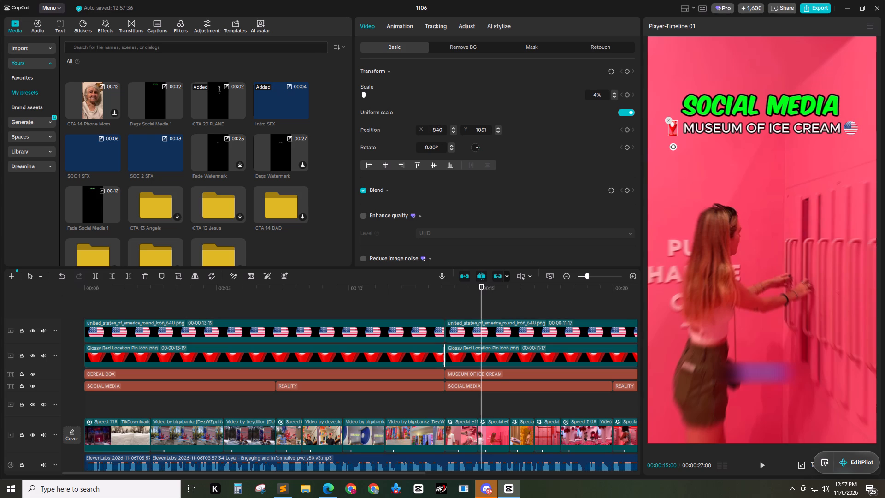
pyautogui.click(439, 129)
pyautogui.press('BackSpace')
pyautogui.press('2')
pyautogui.press('Return')
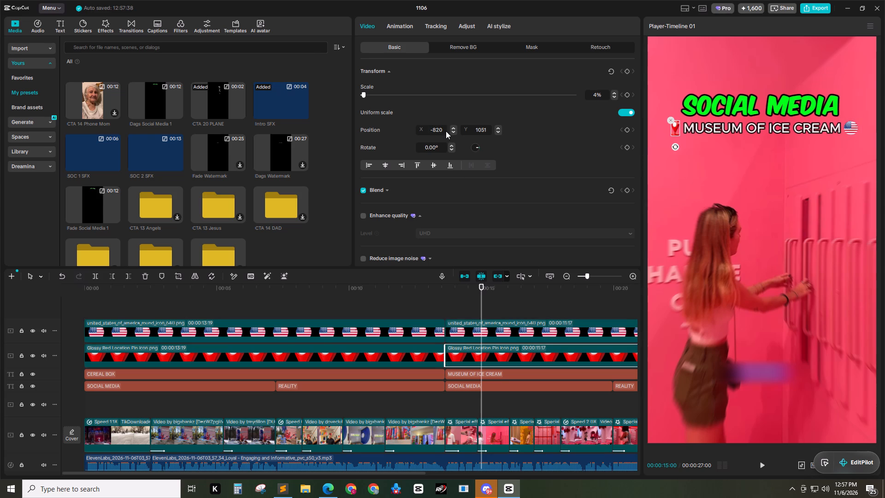
# Set the X position of the second flag beside MUSEUM OF ICE CREAM to 860.
pyautogui.click(507, 308)
pyautogui.moveTo(505, 289); pyautogui.dragTo(460, 287)
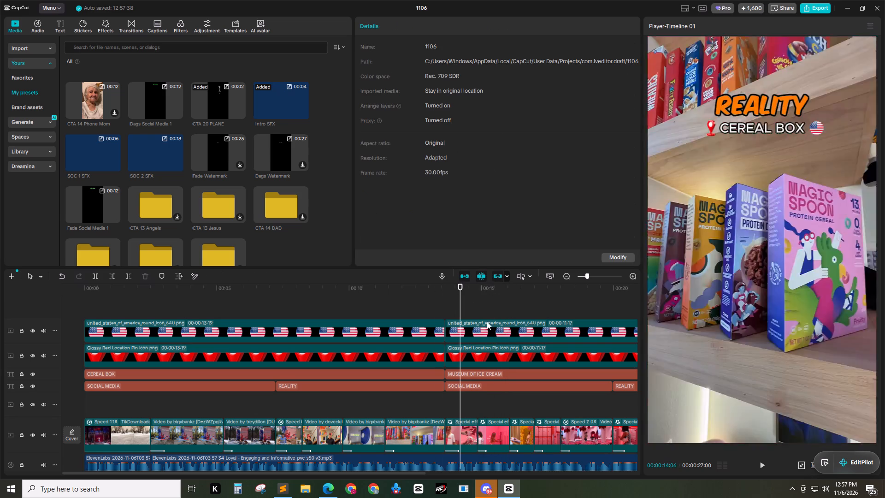
pyautogui.click(491, 325)
pyautogui.click(439, 131)
pyautogui.press('BackSpace')
pyautogui.press('6')
pyautogui.press('Return')
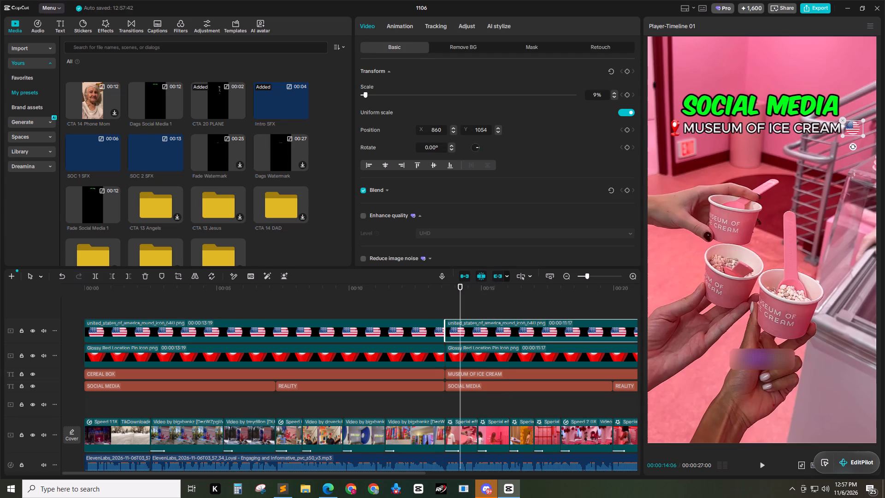
# Switch to the browser and open the free flag icons site in a new tab.
pyautogui.click(452, 308)
pyautogui.moveTo(454, 290); pyautogui.dragTo(404, 293)
pyautogui.click(328, 484)
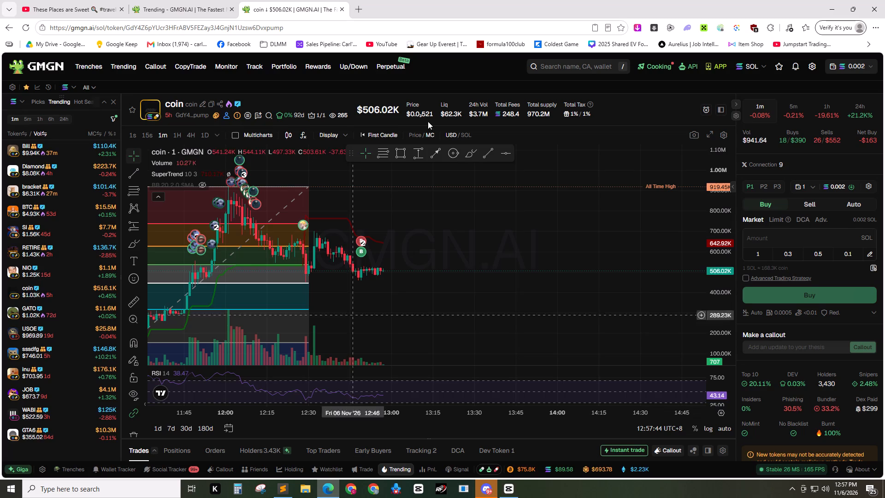
pyautogui.click(543, 0)
pyautogui.hotkey('ctrl', 't')
pyautogui.write('fre')
pyautogui.press('Return')
# Close the GMGN coin chart and Trending tabs, leaving the flag icons site open.
pyautogui.click(332, 0)
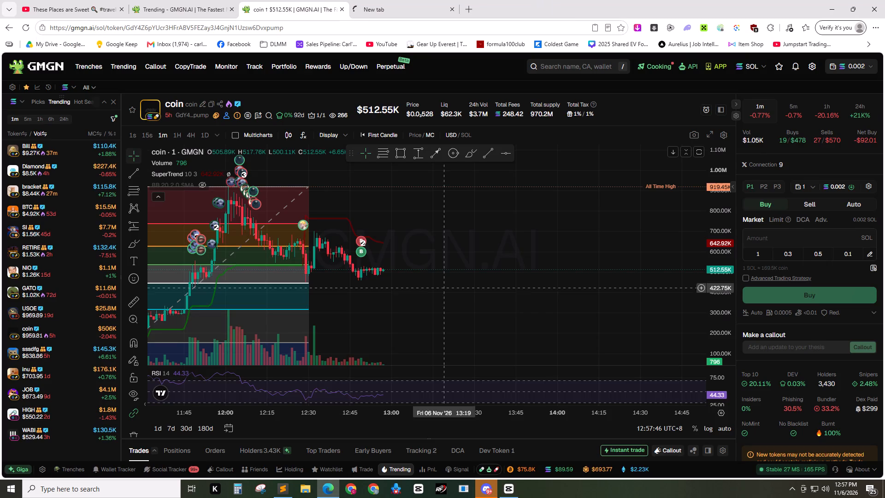
pyautogui.moveTo(466, 247); pyautogui.dragTo(487, 248)
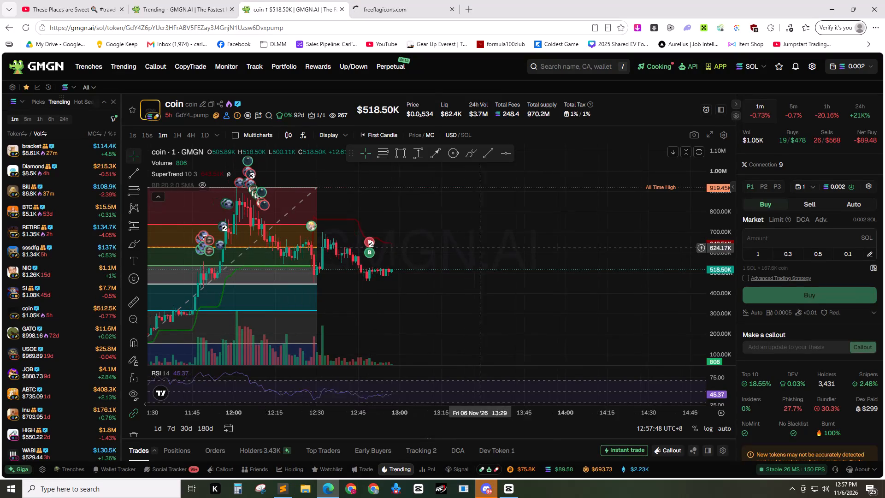
pyautogui.moveTo(487, 248); pyautogui.dragTo(493, 249)
pyautogui.click(296, 0)
pyautogui.hotkey('ctrl', 'w')
pyautogui.click(208, 0)
pyautogui.doubleClick(488, 127)
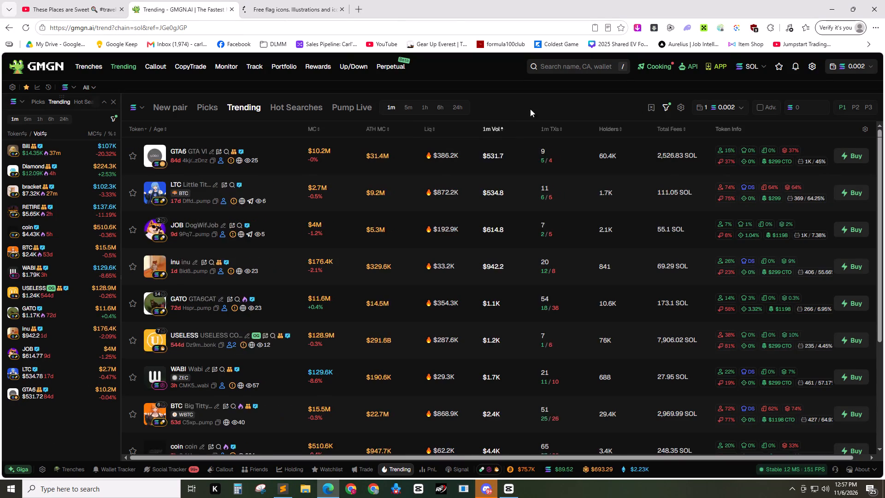
pyautogui.click(545, 105)
pyautogui.rightClick(545, 105)
pyautogui.click(505, 95)
pyautogui.doubleClick(499, 126)
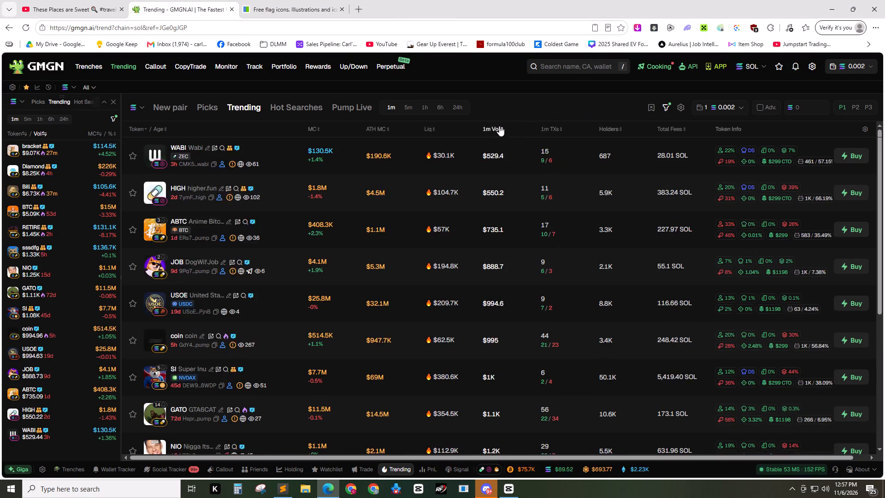
pyautogui.hotkey('ctrl', 'w')
pyautogui.click(187, 0)
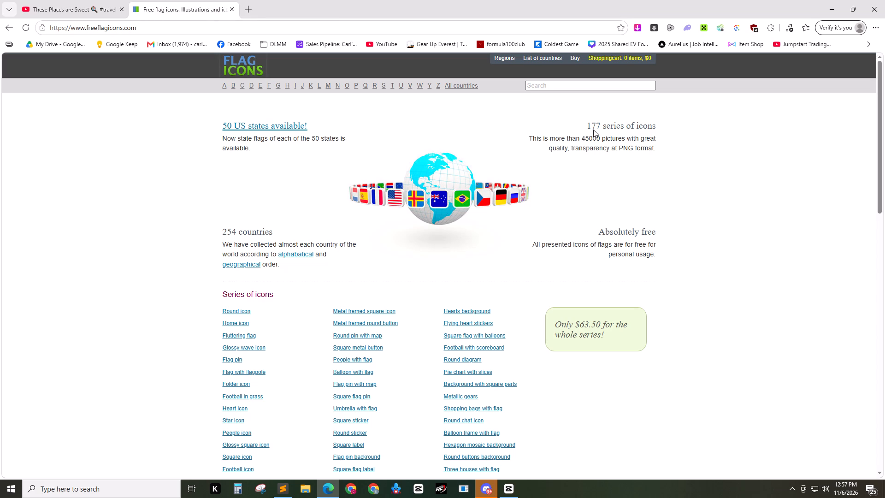
# Check the cereal box location in the VID 33 script and search the flag icons site for texas.
pyautogui.click(280, 492)
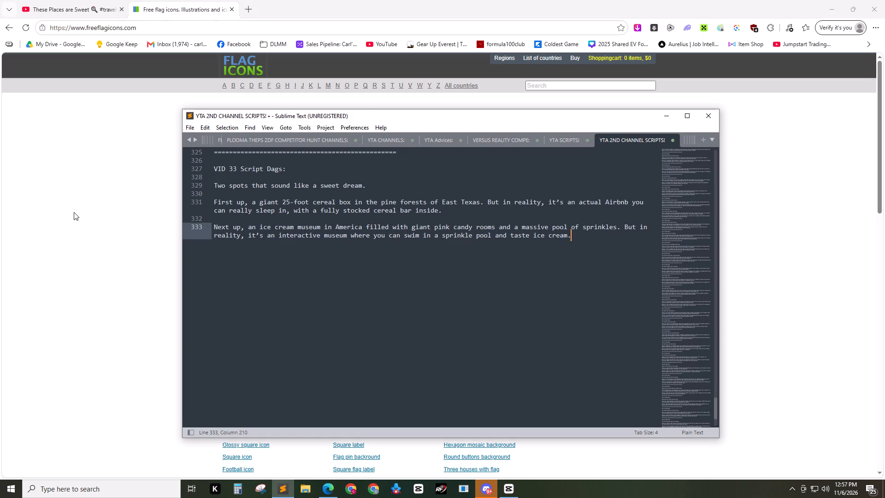
pyautogui.click(73, 212)
pyautogui.click(542, 90)
pyautogui.click(545, 87)
pyautogui.write('te')
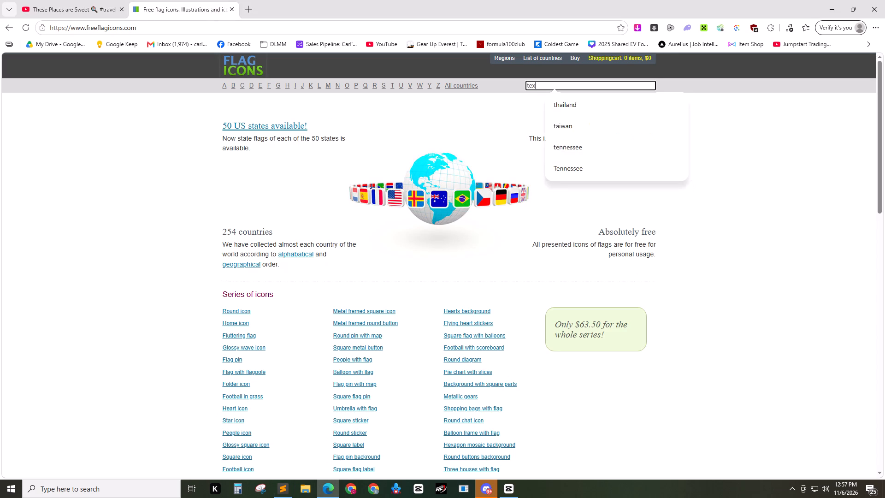
pyautogui.press('x')
pyautogui.press('a')
pyautogui.press('s')
pyautogui.click(554, 88)
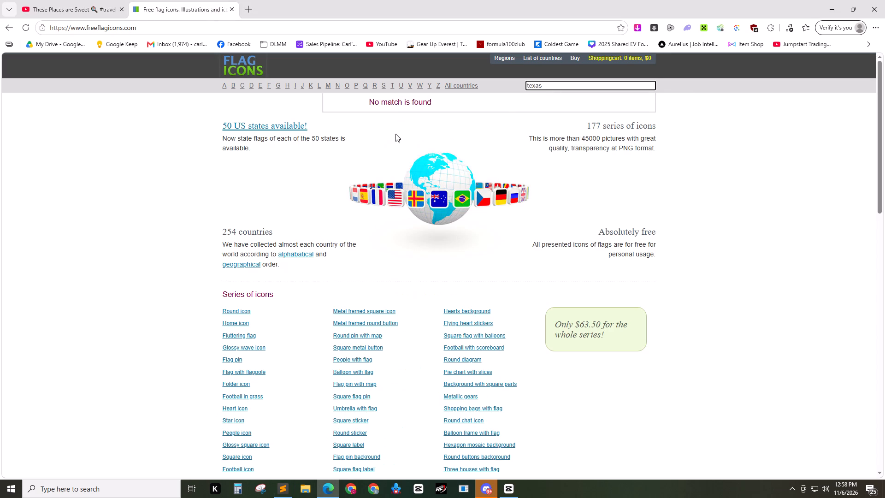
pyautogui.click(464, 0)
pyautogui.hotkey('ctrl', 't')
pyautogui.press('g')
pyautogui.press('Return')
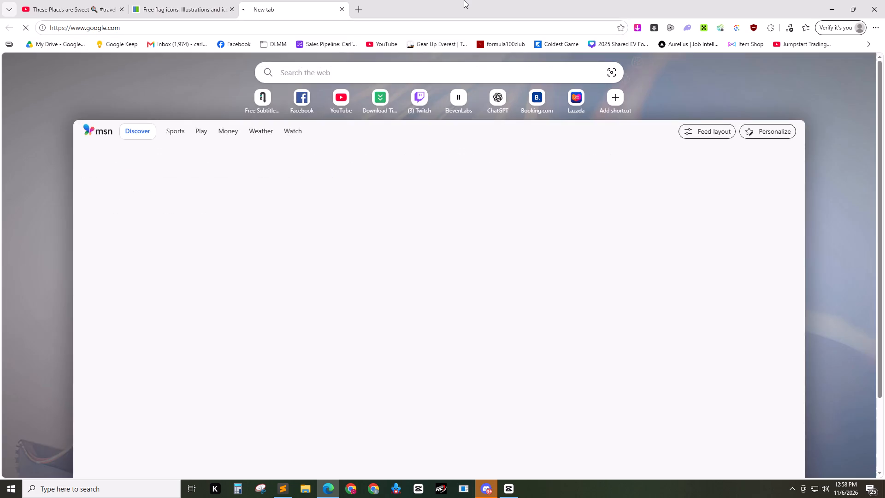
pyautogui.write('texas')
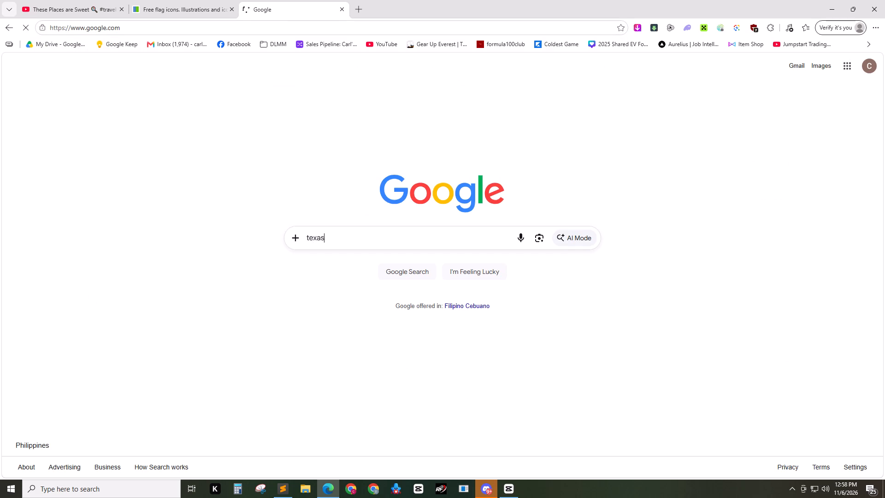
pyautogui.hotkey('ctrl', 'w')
# Return to CapCut and set the X position of the first flag beside CEREAL BOX to 500.
pyautogui.click(507, 491)
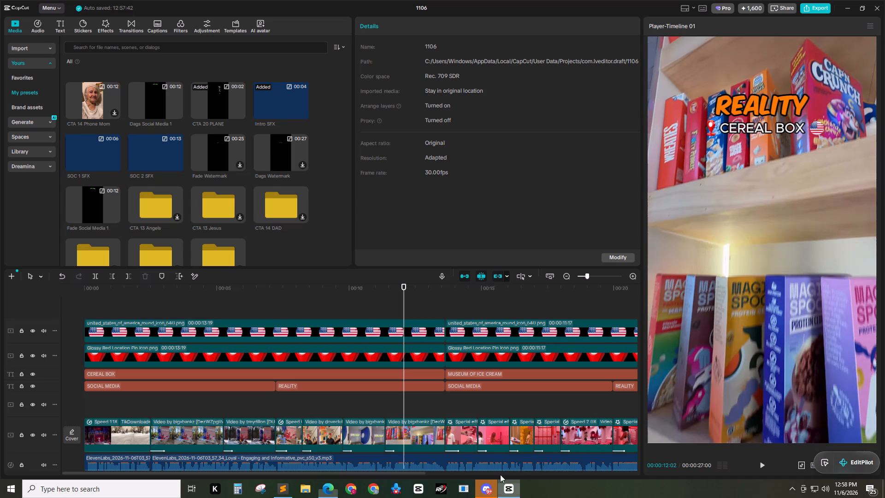
pyautogui.click(449, 297)
pyautogui.moveTo(442, 286); pyautogui.dragTo(397, 289)
pyautogui.doubleClick(567, 275)
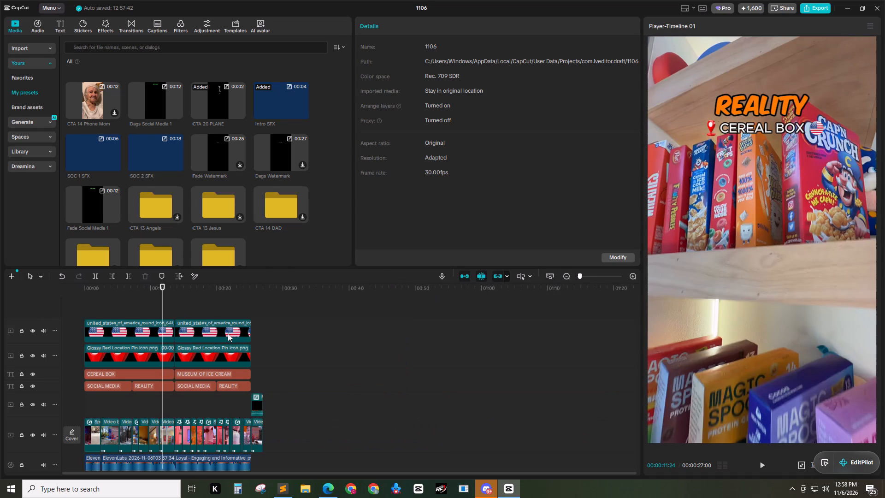
pyautogui.click(141, 328)
pyautogui.click(440, 133)
pyautogui.press('BackSpace')
pyautogui.press('BackSpace')
pyautogui.write('00')
pyautogui.press('Return')
# Add the Intro SFX preset at the very start of the timeline and ungroup it into separate sounds.
pyautogui.doubleClick(636, 276)
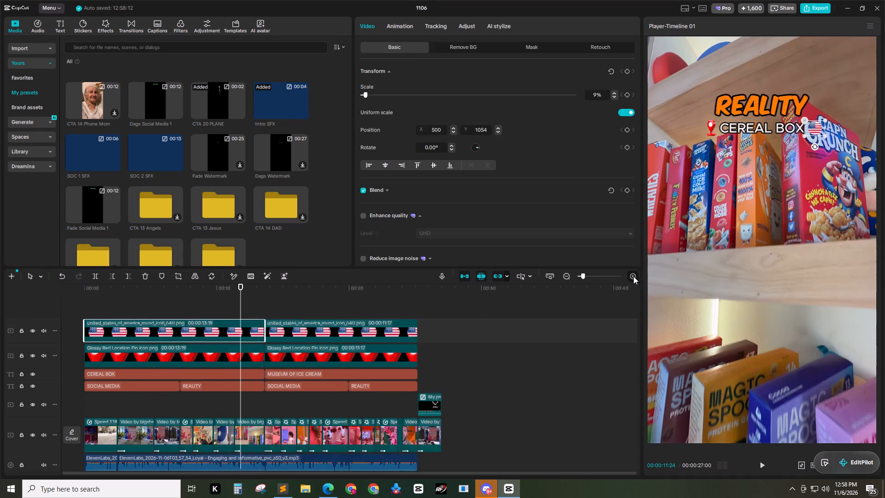
pyautogui.scroll(-1, 132, 358)
pyautogui.moveTo(206, 288); pyautogui.dragTo(0, 321)
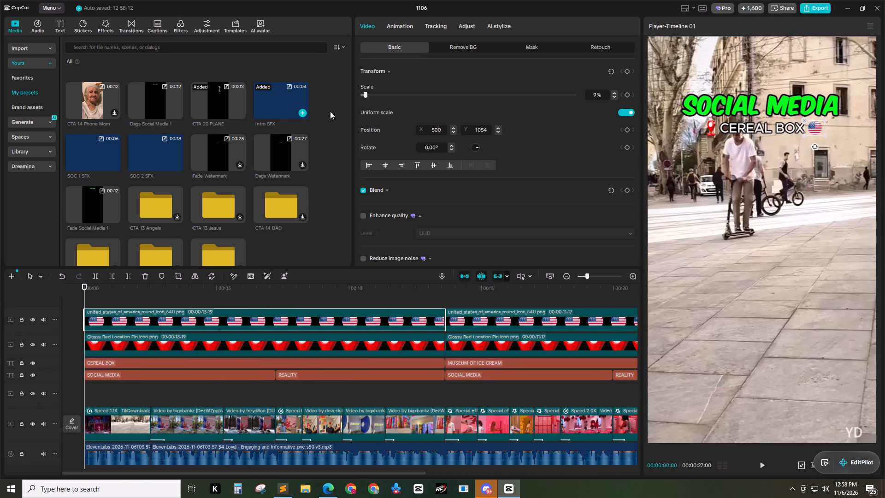
pyautogui.click(306, 113)
pyautogui.scroll(-1, 220, 444)
pyautogui.click(147, 441)
pyautogui.hotkey('alt', 'shift', 'g')
# Shift the riser and camera flash sounds together so the flash starts at the clip cut at 00:00:02:15.
pyautogui.moveTo(164, 291); pyautogui.dragTo(151, 290)
pyautogui.moveTo(182, 452); pyautogui.dragTo(127, 463)
pyautogui.click(123, 456)
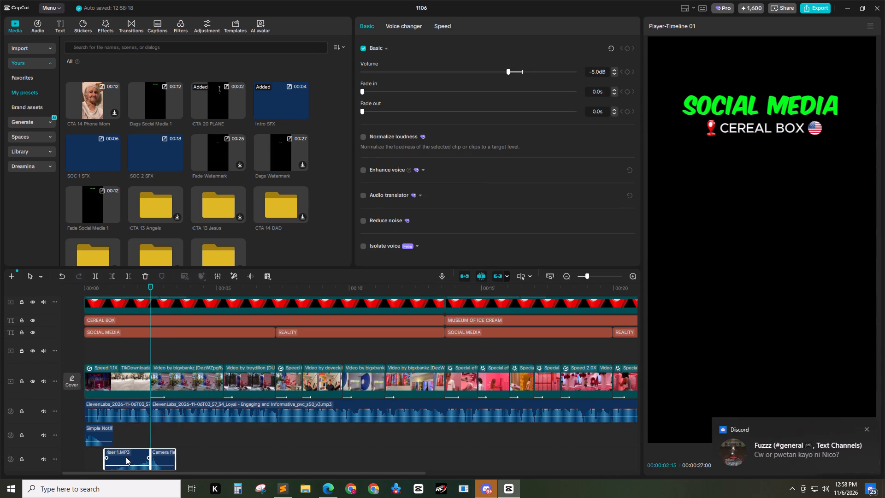
# Add the SOC 1 SFX preset at the clip cut at 00:00:05:08 and ungroup it.
pyautogui.moveTo(236, 293); pyautogui.dragTo(222, 293)
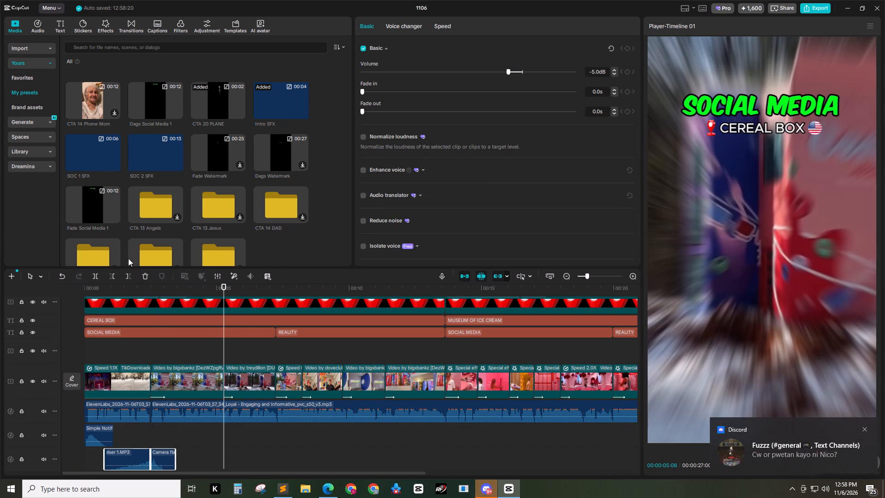
pyautogui.click(114, 165)
pyautogui.hotkey('alt', 'shift', 'g')
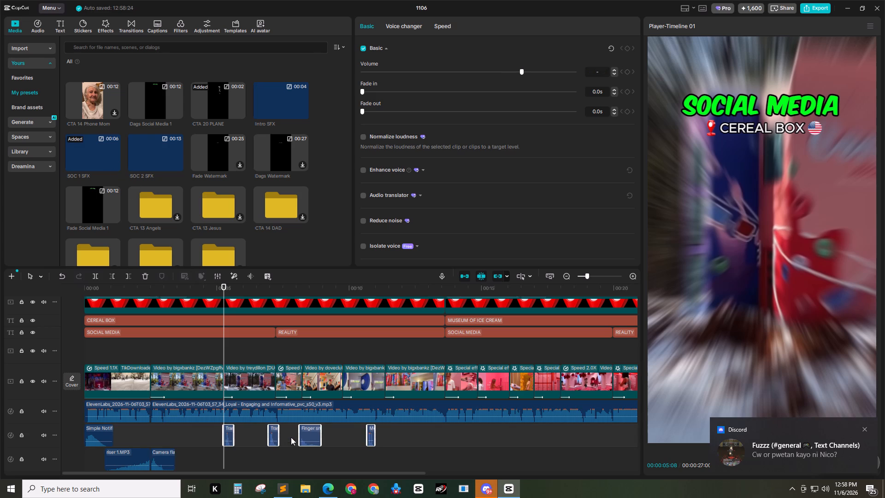
# Delete the Finger snap sound from the CEREAL BOX section.
pyautogui.keyDown('ctrl'); pyautogui.scroll(5, 313, 425); pyautogui.keyUp('ctrl')
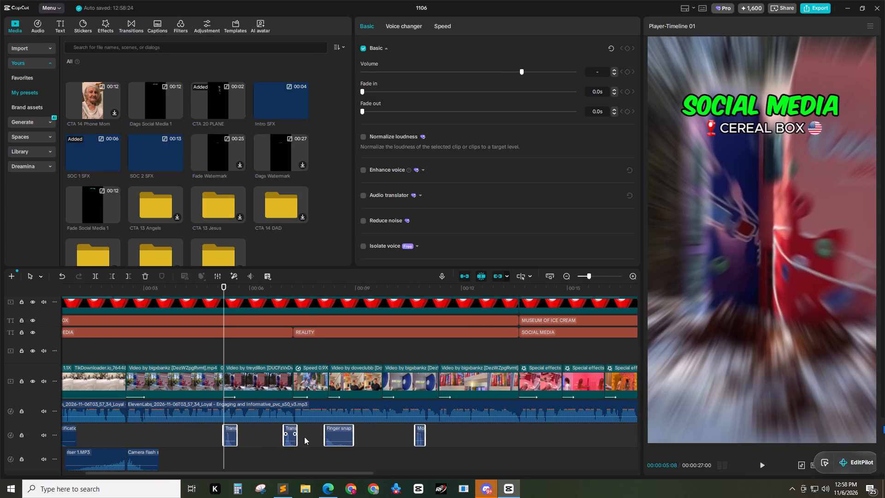
pyautogui.click(342, 436)
pyautogui.click(331, 436)
pyautogui.press('Delete')
# Move the second transition sound to the start of the doveclubb clip in the REALITY part of CEREAL BOX.
pyautogui.click(139, 459)
pyautogui.click(289, 426)
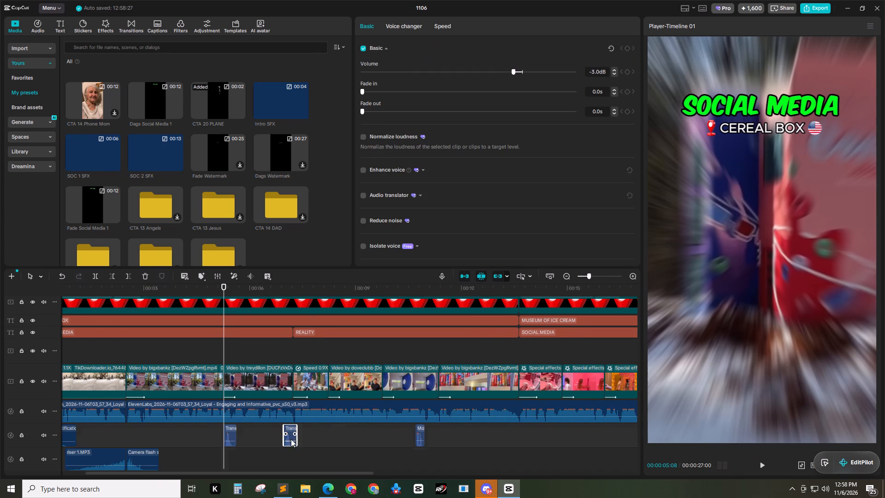
pyautogui.moveTo(289, 430); pyautogui.dragTo(333, 426)
# Copy the camera flash sound to the start of the CEREAL BOX REALITY title at 00:00:07:07.
pyautogui.click(130, 462)
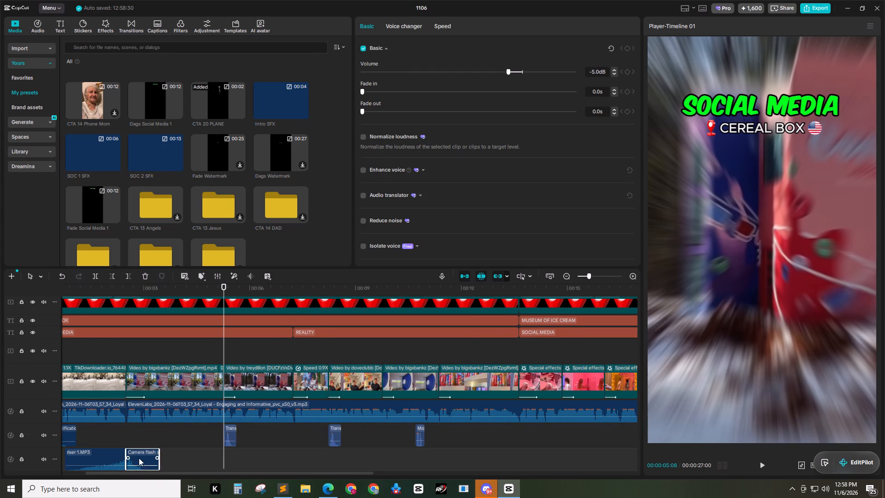
pyautogui.hotkey('ctrl', 'c')
pyautogui.moveTo(313, 293); pyautogui.dragTo(292, 293)
pyautogui.hotkey('ctrl', 'v')
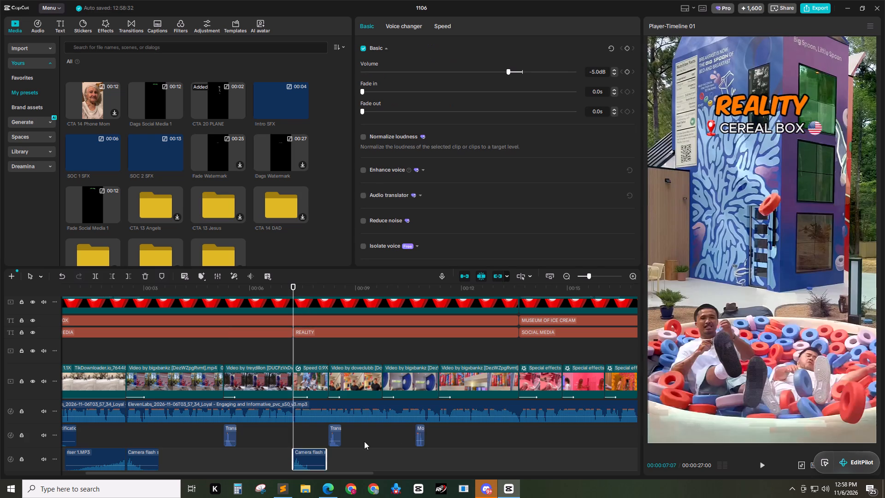
pyautogui.click(301, 458)
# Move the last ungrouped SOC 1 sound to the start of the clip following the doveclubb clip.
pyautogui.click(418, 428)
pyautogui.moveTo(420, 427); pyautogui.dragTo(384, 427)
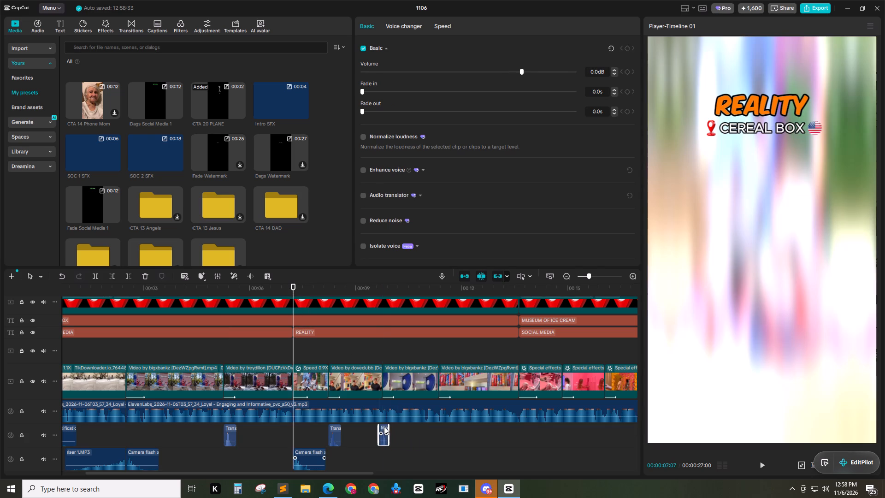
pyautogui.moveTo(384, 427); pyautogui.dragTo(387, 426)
# Move the last SOC 1 sound to the cut at 00:00:11:11 and paste a transition sound copy at 00:00:09:23.
pyautogui.click(226, 430)
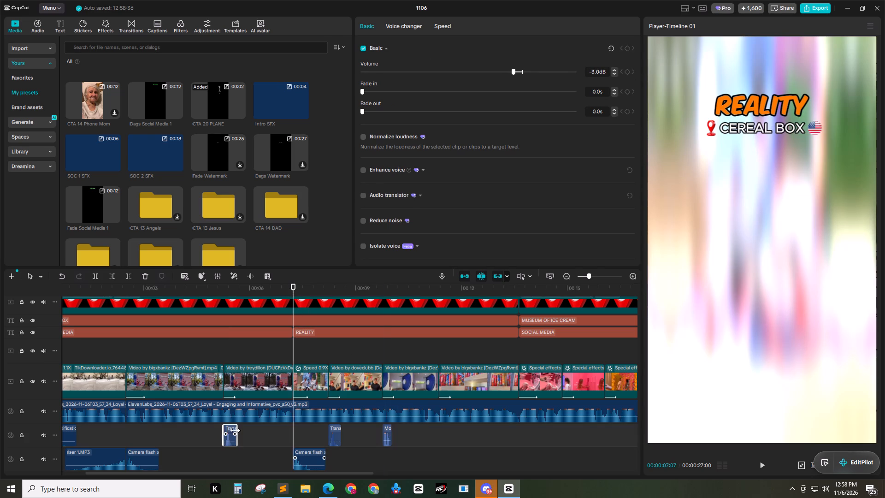
pyautogui.hotkey('ctrl', 'c')
pyautogui.moveTo(454, 290); pyautogui.dragTo(437, 291)
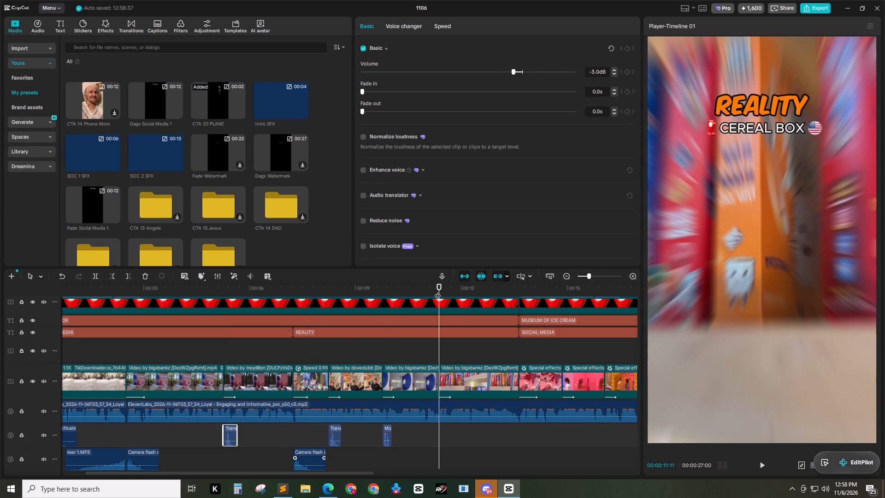
pyautogui.click(389, 430)
pyautogui.moveTo(387, 429); pyautogui.dragTo(444, 430)
pyautogui.moveTo(395, 291); pyautogui.dragTo(380, 291)
pyautogui.hotkey('ctrl', 'v')
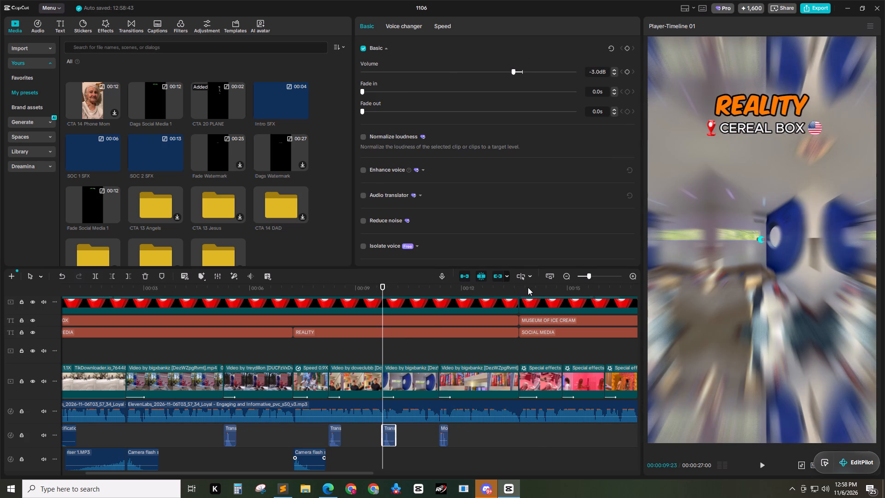
# Add the SOC 2 SFX preset at the start of MUSEUM OF ICE CREAM, 00:00:13:19, and ungroup it.
pyautogui.moveTo(531, 287); pyautogui.dragTo(520, 287)
pyautogui.click(180, 167)
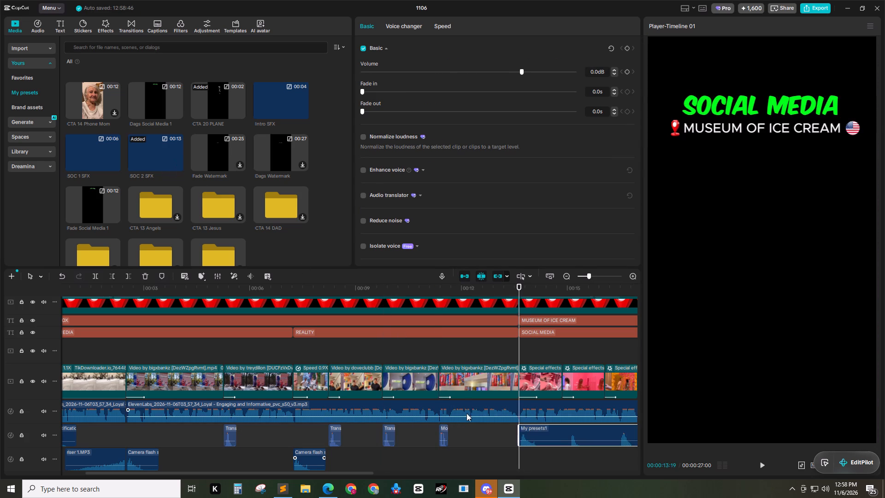
pyautogui.hotkey('alt', 'shift', 'g')
# Align the first Woosh and the WOOSH 1 sounds with the starts of the second and third MUSEUM OF ICE CREAM clips.
pyautogui.moveTo(312, 474); pyautogui.dragTo(458, 473)
pyautogui.click(286, 433)
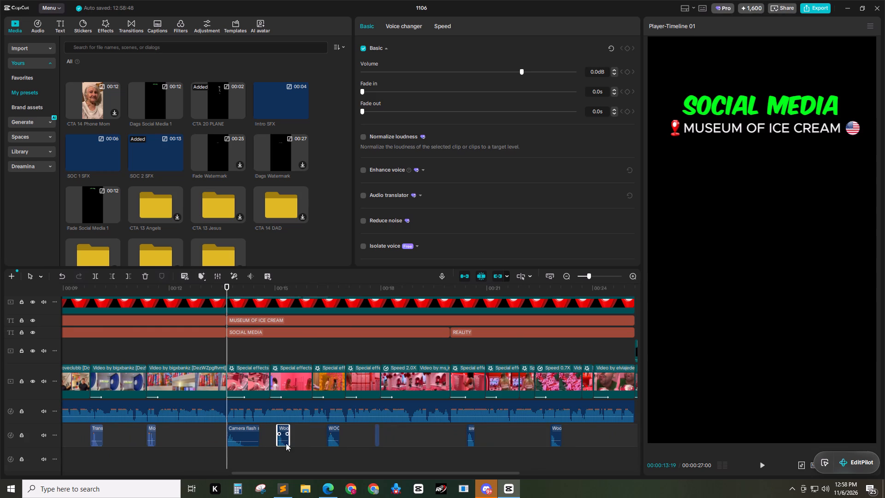
pyautogui.moveTo(283, 427); pyautogui.dragTo(277, 427)
pyautogui.click(334, 427)
pyautogui.moveTo(331, 429); pyautogui.dragTo(319, 427)
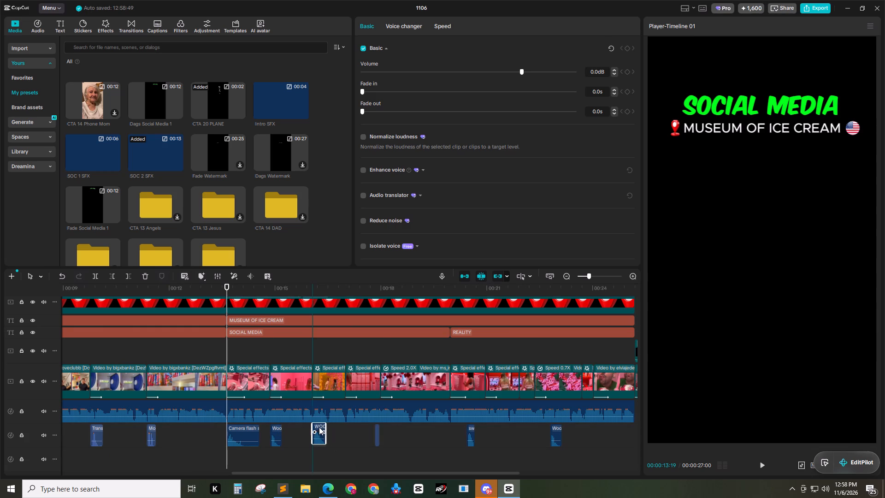
pyautogui.moveTo(319, 427); pyautogui.dragTo(316, 427)
# Move the swish sound to the start of the fourth MUSEUM OF ICE CREAM clip at 00:00:17:00.
pyautogui.moveTo(361, 290); pyautogui.dragTo(343, 291)
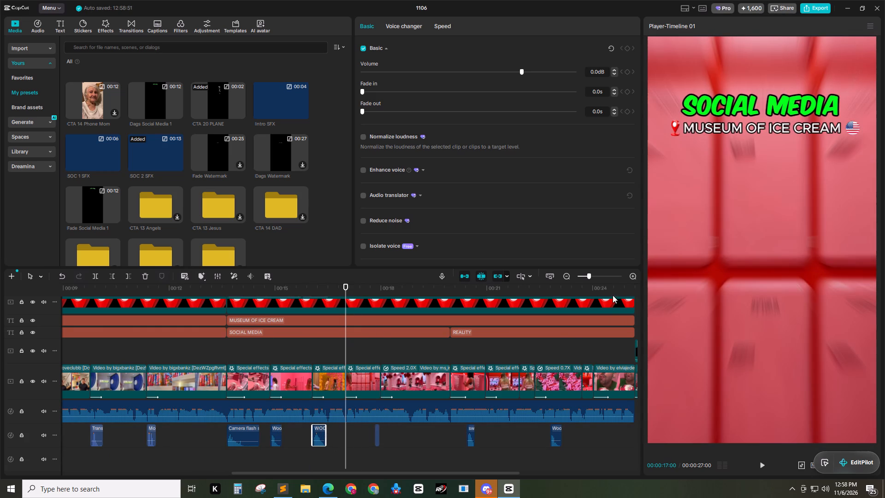
pyautogui.doubleClick(631, 275)
pyautogui.moveTo(391, 473); pyautogui.dragTo(424, 470)
pyautogui.click(619, 432)
pyautogui.moveTo(617, 435); pyautogui.dragTo(131, 434)
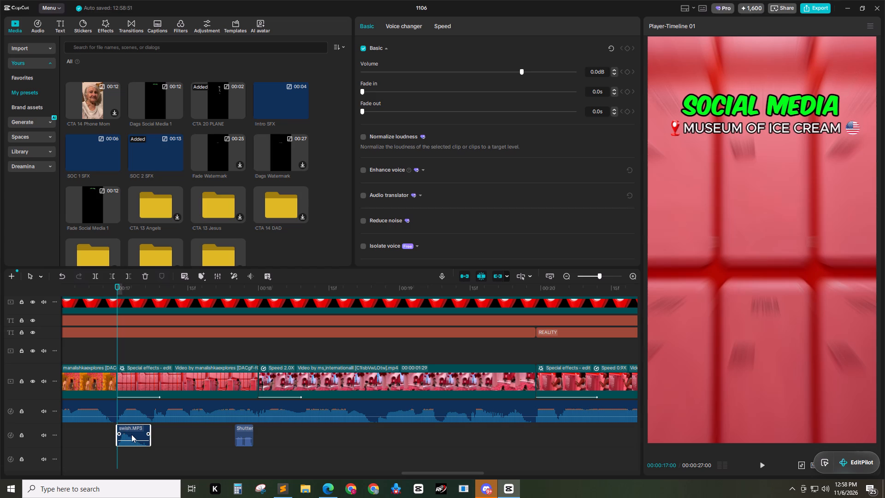
pyautogui.moveTo(131, 434); pyautogui.dragTo(130, 434)
# Copy the first Woosh sound to the start of the ms_international clip at 00:00:18:00.
pyautogui.moveTo(404, 470); pyautogui.dragTo(387, 470)
pyautogui.moveTo(418, 471); pyautogui.dragTo(379, 472)
pyautogui.click(112, 439)
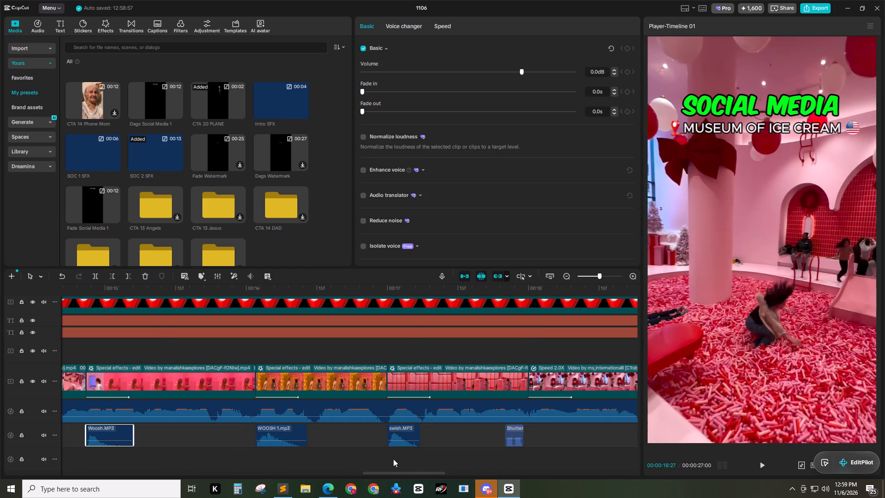
pyautogui.hotkey('ctrl', 'c')
pyautogui.moveTo(425, 472); pyautogui.dragTo(457, 472)
pyautogui.moveTo(321, 294); pyautogui.dragTo(304, 293)
pyautogui.hotkey('ctrl', 'v')
# Move the Shutter sound to the start of the MUSEUM OF ICE CREAM REALITY title.
pyautogui.click(284, 436)
pyautogui.moveTo(286, 430); pyautogui.dragTo(584, 438)
# Move the last Woosh sound to the start of the second REALITY clip at 00:00:20:29.
pyautogui.click(460, 475)
pyautogui.moveTo(462, 472); pyautogui.dragTo(526, 472)
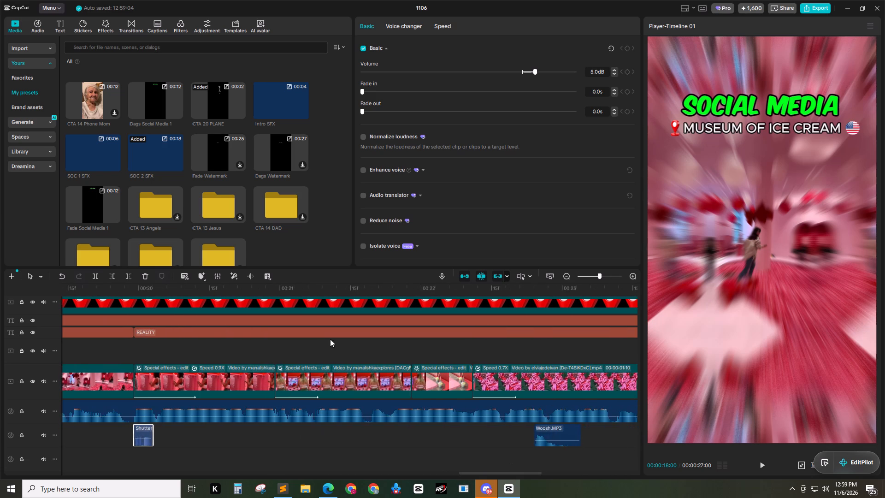
pyautogui.moveTo(291, 292); pyautogui.dragTo(272, 291)
pyautogui.click(552, 438)
pyautogui.moveTo(551, 435); pyautogui.dragTo(539, 435)
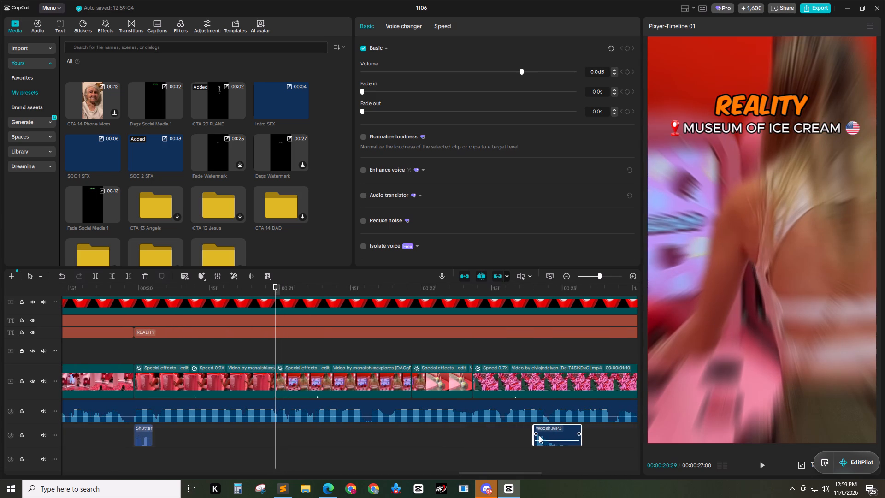
pyautogui.moveTo(539, 435); pyautogui.dragTo(294, 434)
pyautogui.keyDown('ctrl'); pyautogui.scroll(-6, 493, 415); pyautogui.keyUp('ctrl')
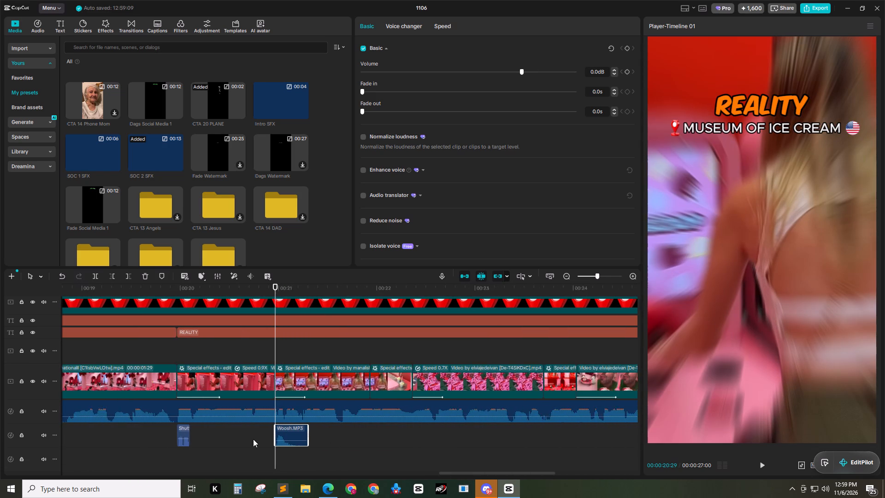
# Move the last Woosh sound to the start of the 0.7X elviajedeivan clip in the MUSEUM OF ICE CREAM REALITY section.
pyautogui.keyDown('ctrl'); pyautogui.scroll(-3, 253, 439); pyautogui.keyUp('ctrl')
pyautogui.moveTo(471, 475); pyautogui.dragTo(446, 475)
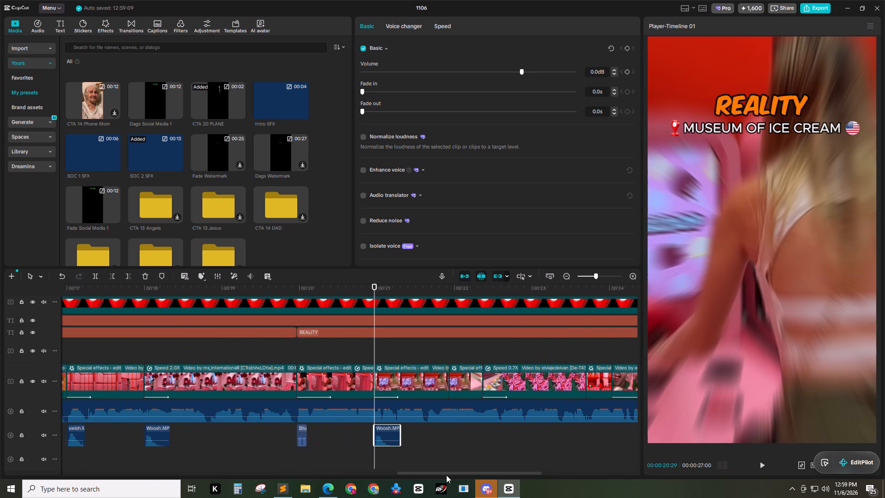
pyautogui.moveTo(446, 475); pyautogui.dragTo(446, 475)
pyautogui.moveTo(386, 433); pyautogui.dragTo(494, 427)
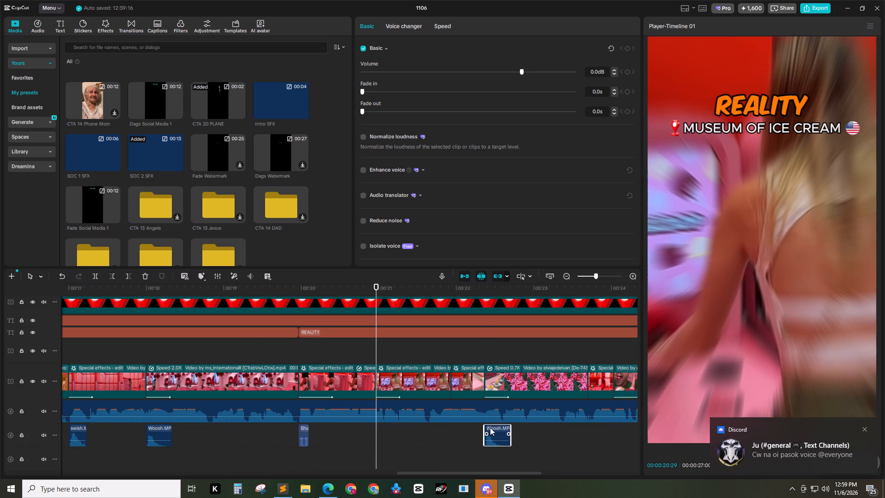
# Copy the earlier Mouse Click sound to the start of the second MUSEUM OF ICE CREAM REALITY clip at 00:00:20:29.
pyautogui.moveTo(503, 472); pyautogui.dragTo(489, 473)
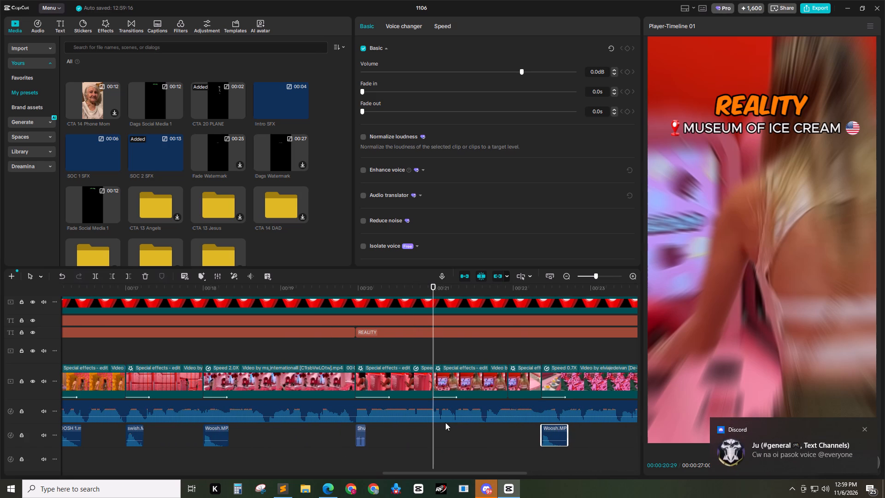
pyautogui.moveTo(402, 474); pyautogui.dragTo(366, 474)
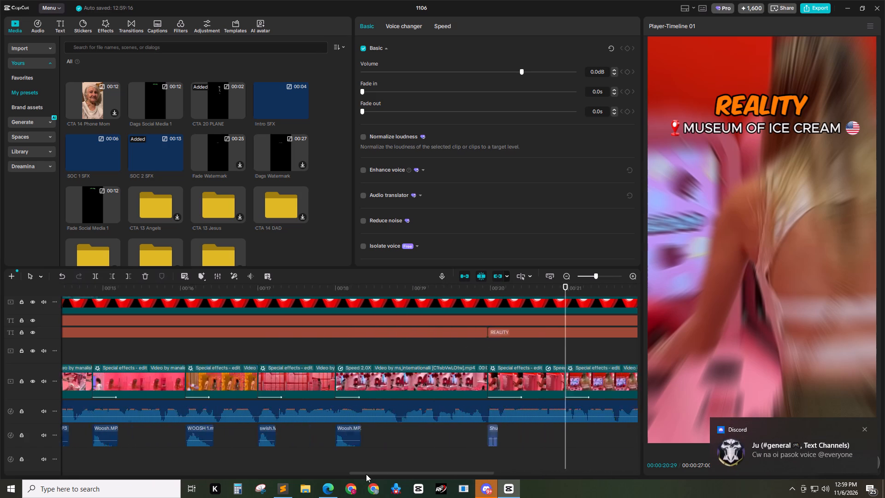
pyautogui.moveTo(366, 474); pyautogui.dragTo(348, 474)
pyautogui.moveTo(387, 472); pyautogui.dragTo(352, 473)
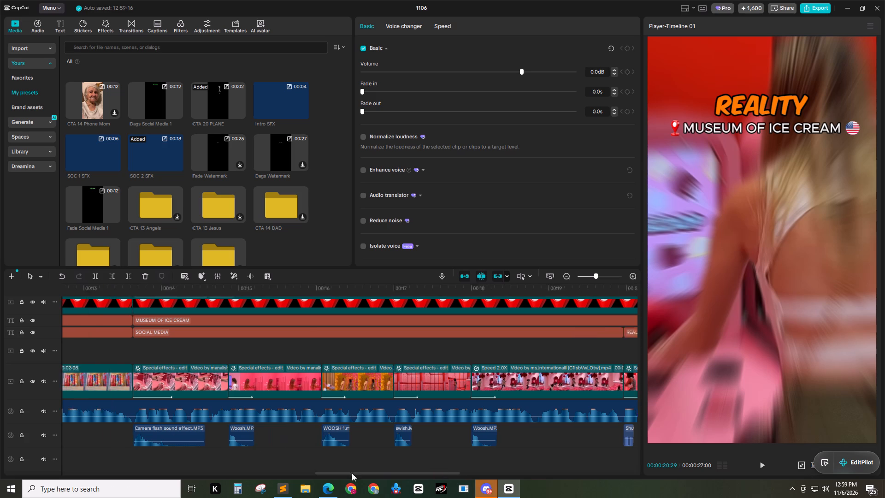
pyautogui.moveTo(352, 473); pyautogui.dragTo(339, 474)
pyautogui.click(111, 436)
pyautogui.hotkey('ctrl', 'c')
pyautogui.moveTo(320, 471); pyautogui.dragTo(439, 470)
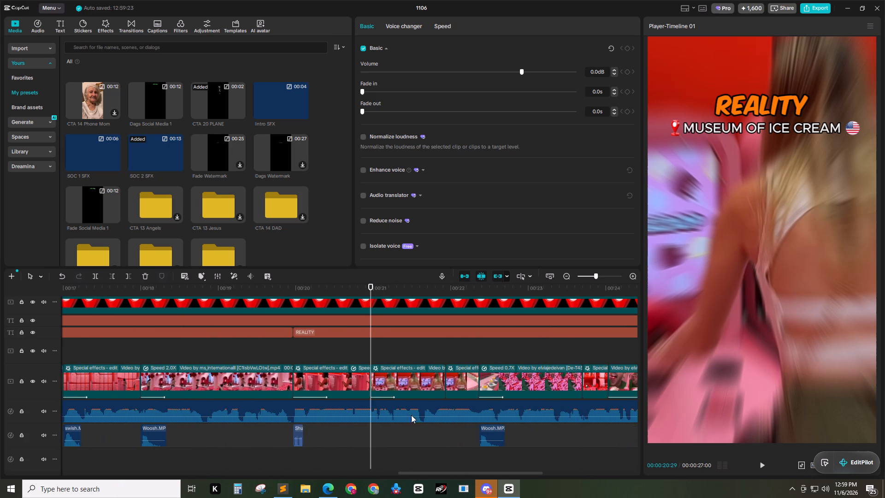
pyautogui.hotkey('ctrl', 'v')
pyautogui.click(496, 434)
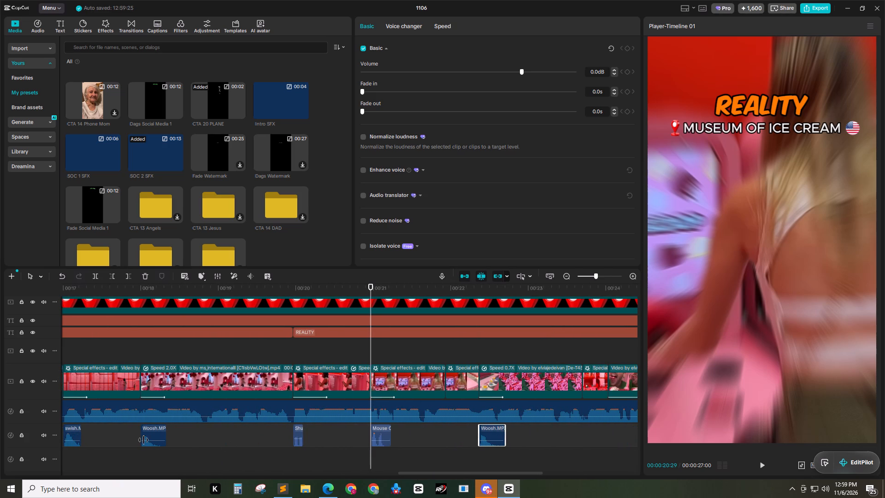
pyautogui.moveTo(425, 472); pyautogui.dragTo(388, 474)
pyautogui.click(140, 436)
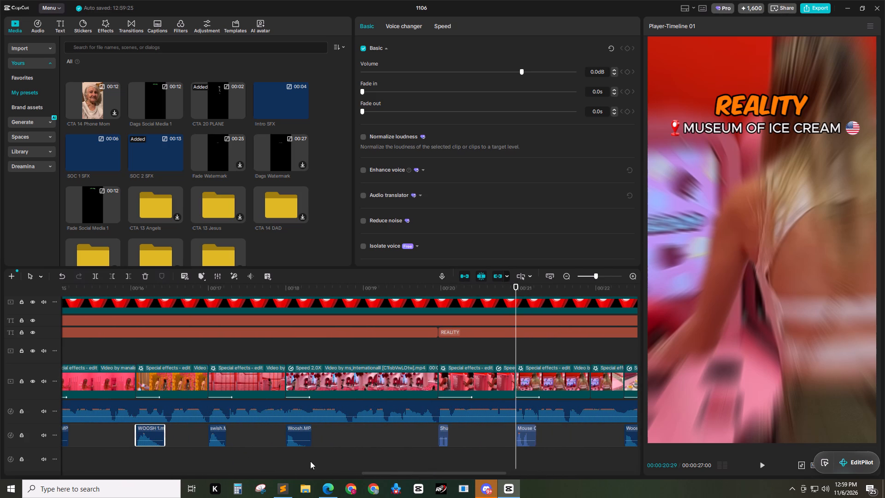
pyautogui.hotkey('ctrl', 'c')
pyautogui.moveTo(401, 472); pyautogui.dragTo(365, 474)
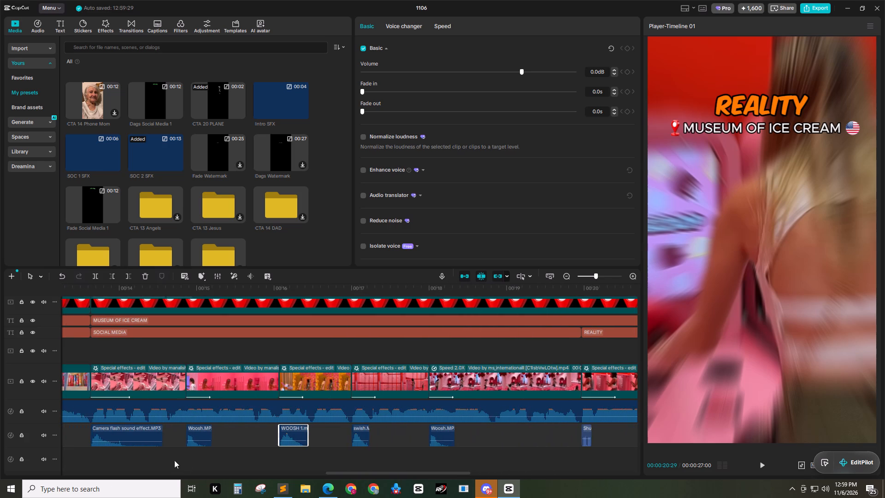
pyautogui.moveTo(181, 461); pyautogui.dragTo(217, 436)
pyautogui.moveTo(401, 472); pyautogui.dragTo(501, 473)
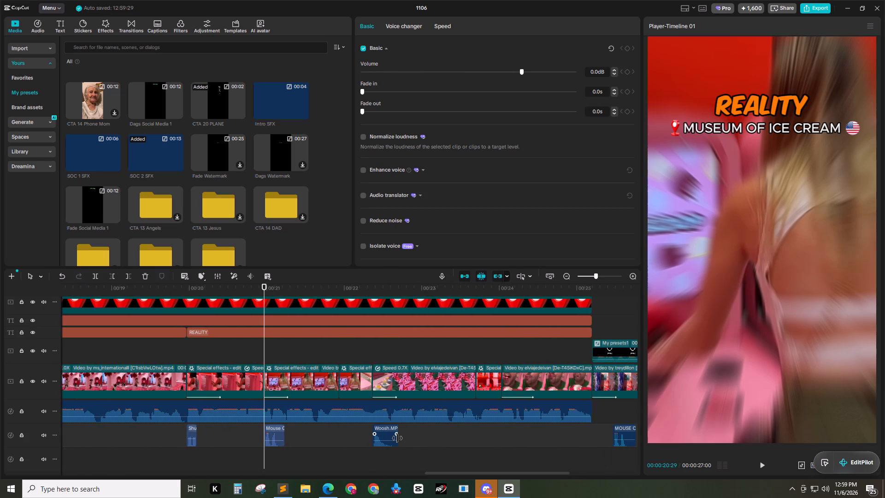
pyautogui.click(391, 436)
# Add the favorite "Glitch sound that matches the sound logo" effect at the start of the last REALITY clip at 00:00:24:01.
pyautogui.moveTo(514, 287); pyautogui.dragTo(501, 289)
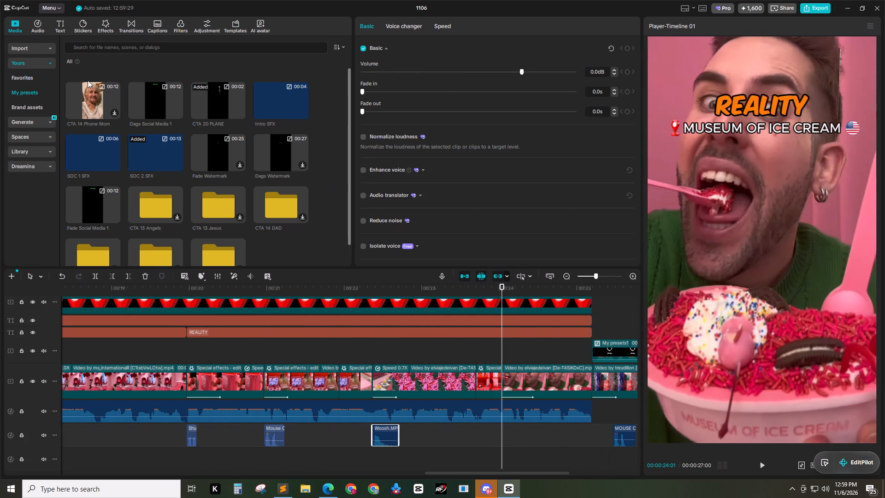
pyautogui.click(42, 23)
pyautogui.click(30, 65)
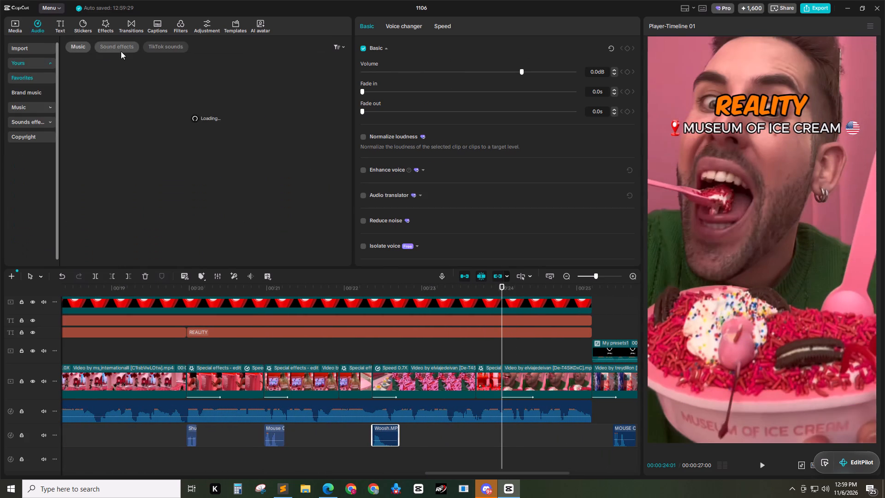
pyautogui.tripleClick(121, 51)
pyautogui.click(121, 51)
pyautogui.moveTo(116, 67); pyautogui.dragTo(514, 433)
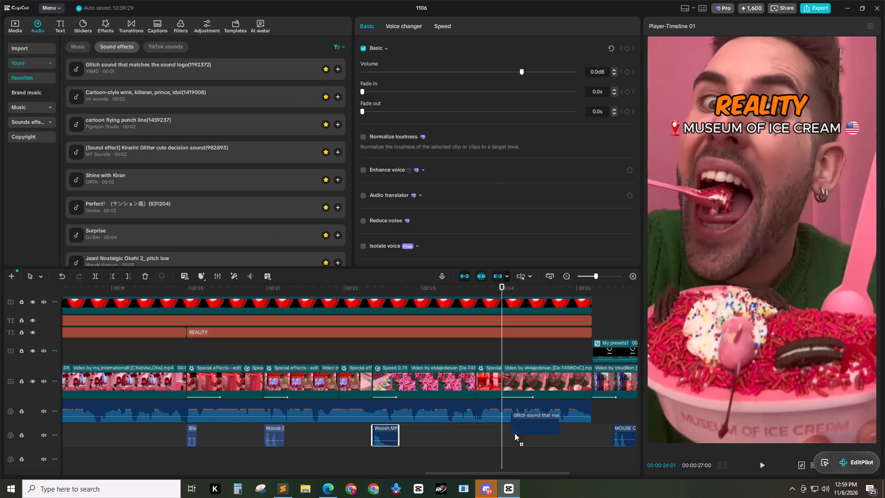
pyautogui.moveTo(514, 433); pyautogui.dragTo(500, 437)
# Set the glitch sound's volume to -5 dB.
pyautogui.click(593, 68)
pyautogui.hotkey('ctrl', 'a')
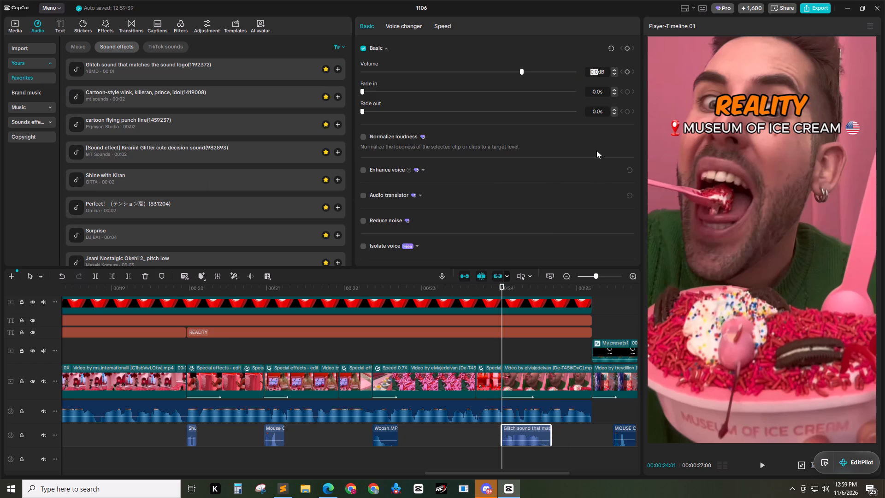
pyautogui.press('-')
pyautogui.press('5')
pyautogui.press('Return')
# Move the MOUSE CLICK sound to the start of the call-to-action clip at 00:00:25:06.
pyautogui.moveTo(495, 474); pyautogui.dragTo(526, 473)
pyautogui.moveTo(473, 286); pyautogui.dragTo(473, 287)
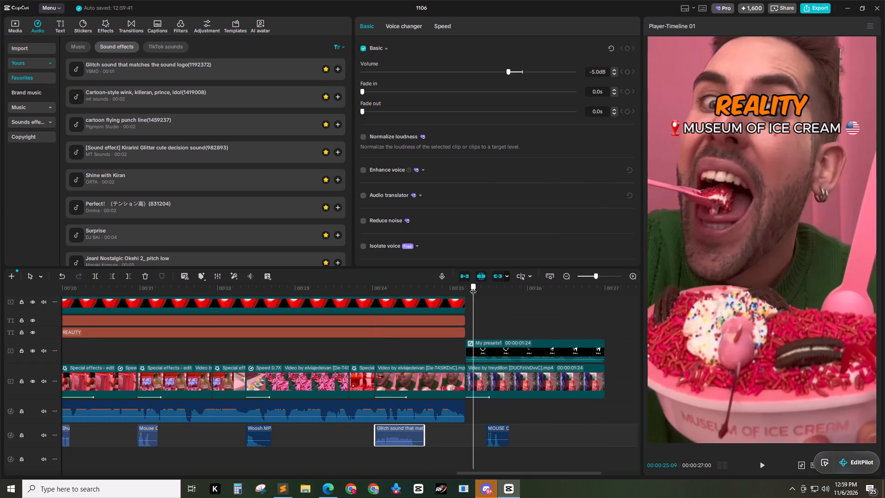
pyautogui.moveTo(473, 287); pyautogui.dragTo(463, 288)
pyautogui.click(501, 427)
pyautogui.moveTo(498, 431); pyautogui.dragTo(478, 433)
# Import Empire of the Sun.MP3 from the VERSUS NICHE ASSETS folder and place it on a new audio track from the timeline start.
pyautogui.moveTo(509, 473); pyautogui.dragTo(482, 474)
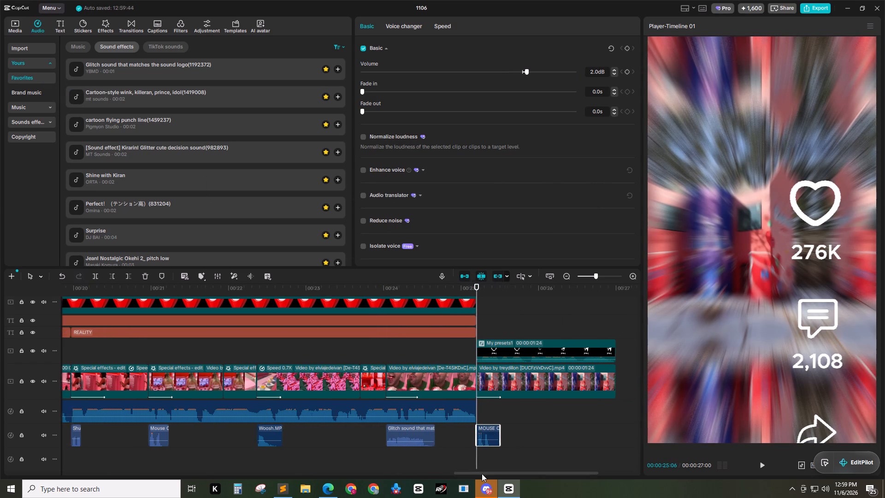
pyautogui.moveTo(482, 474); pyautogui.dragTo(0, 483)
pyautogui.scroll(-3, 260, 395)
pyautogui.hotkey('ctrl', 'i')
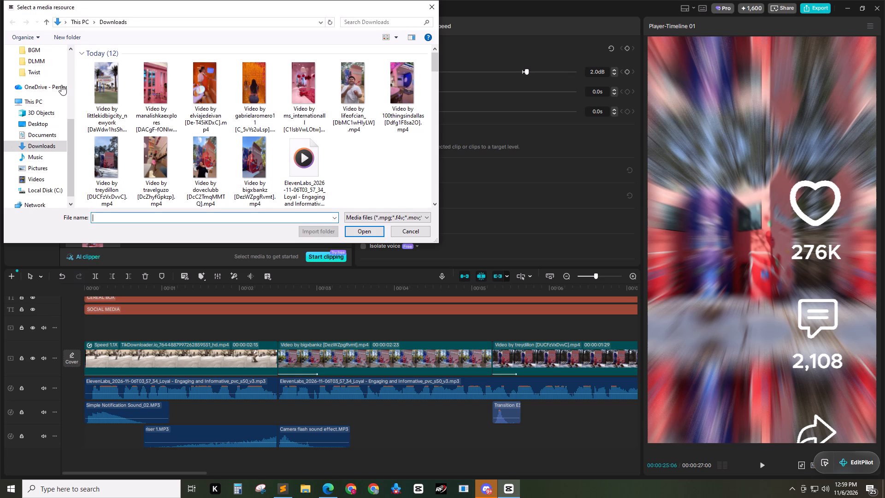
pyautogui.scroll(2, 39, 160)
pyautogui.click(39, 47)
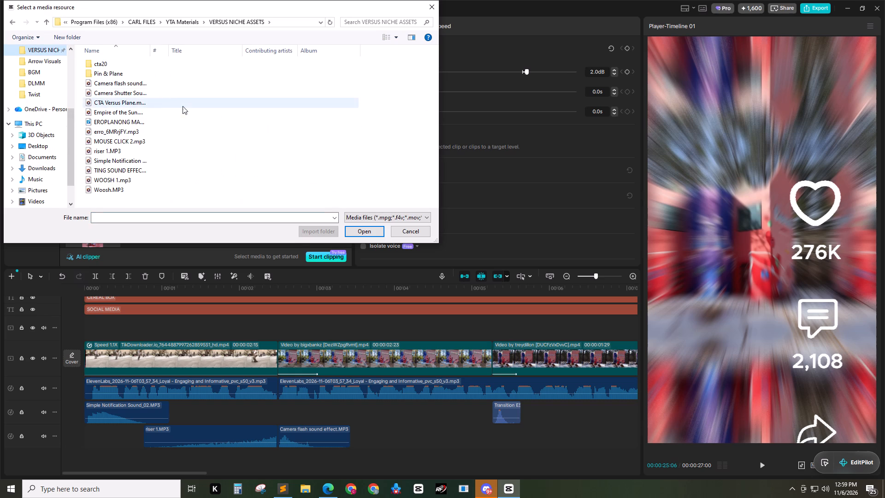
pyautogui.click(183, 108)
pyautogui.press('Return')
pyautogui.scroll(-1, 222, 385)
pyautogui.moveTo(161, 220); pyautogui.dragTo(68, 462)
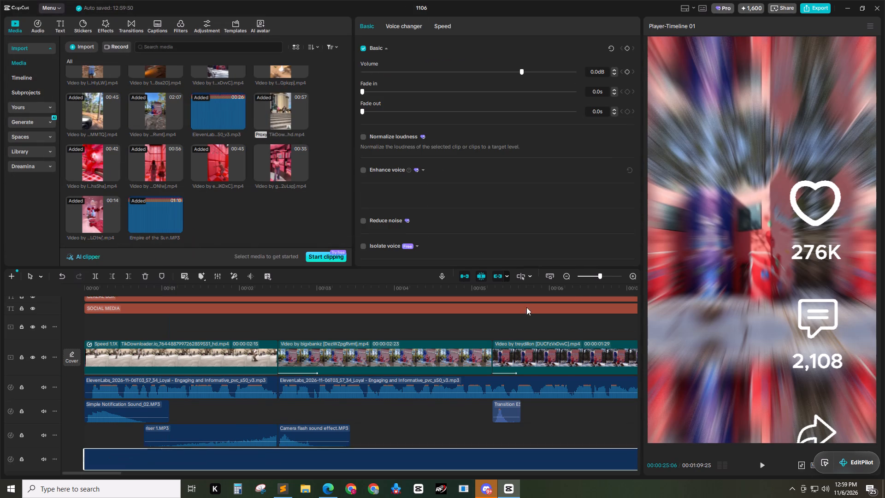
# Trim the Empire of the Sun music so it ends with the video at 00:00:27:00.
pyautogui.doubleClick(570, 274)
pyautogui.moveTo(615, 290); pyautogui.dragTo(607, 291)
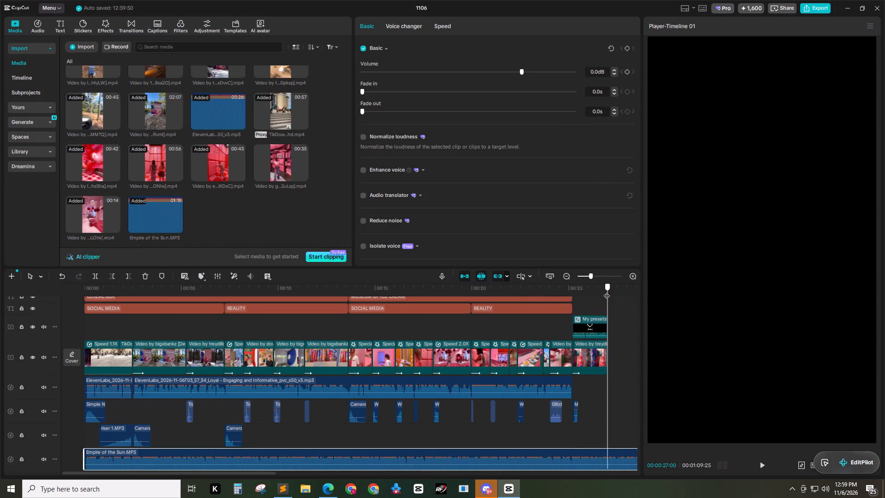
pyautogui.moveTo(607, 291); pyautogui.dragTo(607, 289)
pyautogui.click(554, 450)
pyautogui.press('w')
# Set the Empire of the Sun music's volume to -18 dB.
pyautogui.click(600, 74)
pyautogui.hotkey('ctrl', 'a')
pyautogui.write('-18')
pyautogui.press('Return')
# Mute the background music track and both sound effect tracks, leaving the voiceover track audible.
pyautogui.click(41, 460)
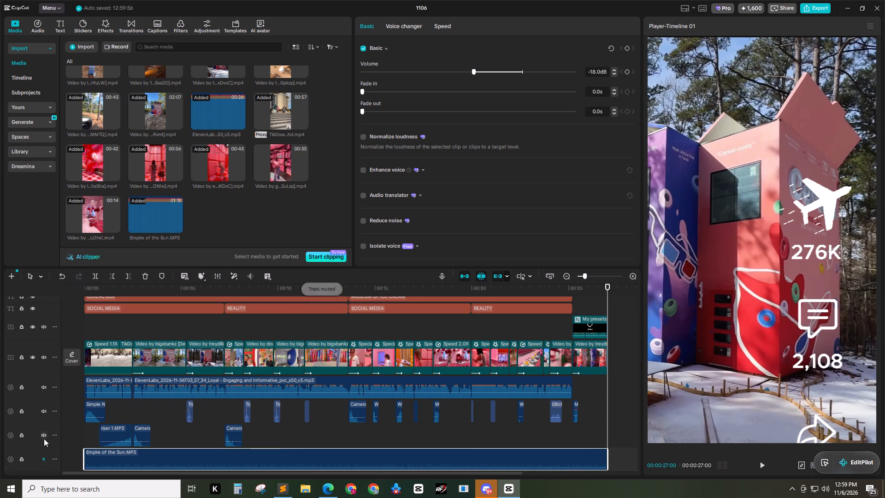
pyautogui.click(44, 439)
pyautogui.click(43, 417)
pyautogui.click(42, 412)
# Add the favorite 4K filter above all tracks and stretch it from the timeline start to 00:00:27:00.
pyautogui.scroll(7, 212, 428)
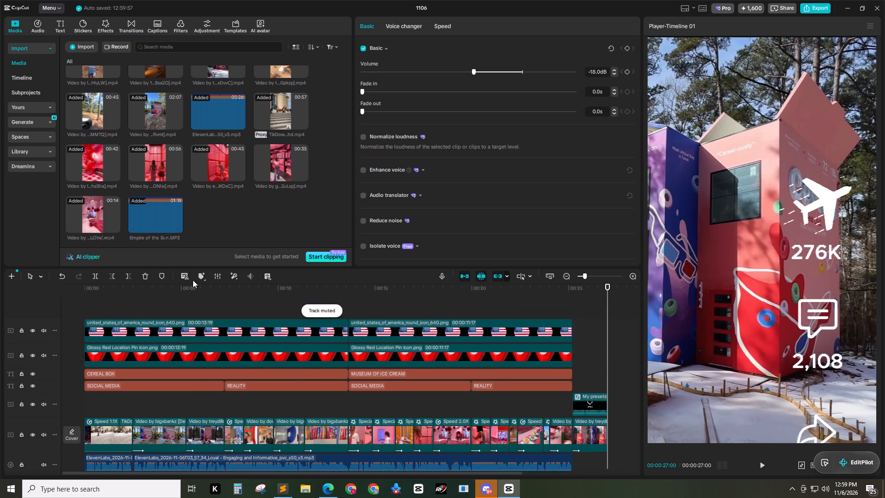
pyautogui.click(153, 24)
pyautogui.click(174, 24)
pyautogui.tripleClick(28, 48)
pyautogui.click(29, 47)
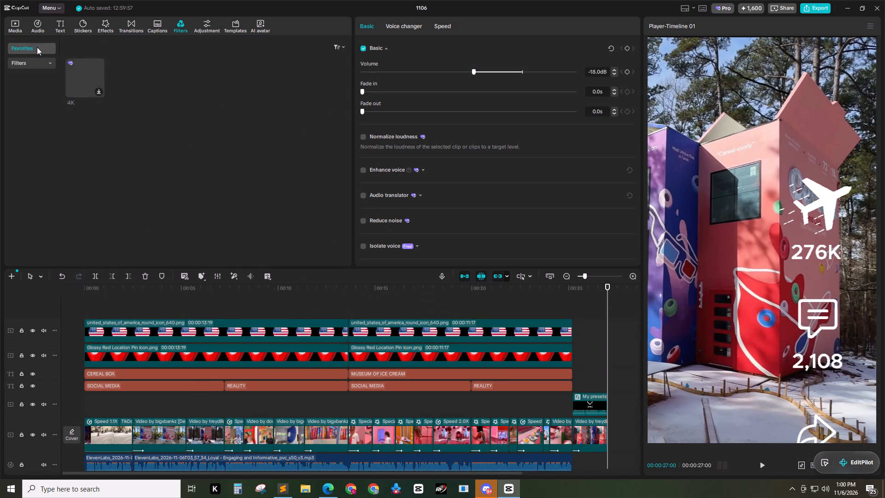
pyautogui.moveTo(83, 76); pyautogui.dragTo(65, 314)
pyautogui.moveTo(142, 323); pyautogui.dragTo(596, 335)
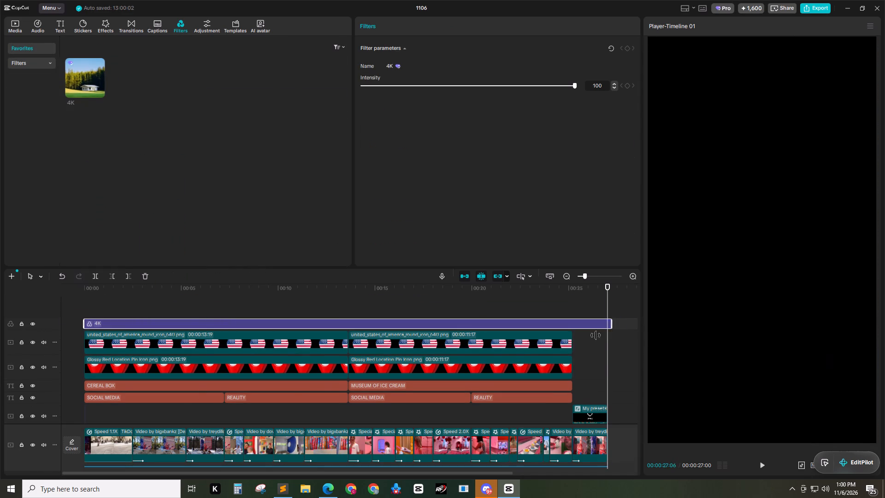
pyautogui.moveTo(596, 335); pyautogui.dragTo(605, 333)
# Combine the filter, flags, pins, titles, video clips, call-to-action overlay and voiceover into one compound clip, excluding music and sound effects.
pyautogui.scroll(-2, 537, 354)
pyautogui.click(568, 275)
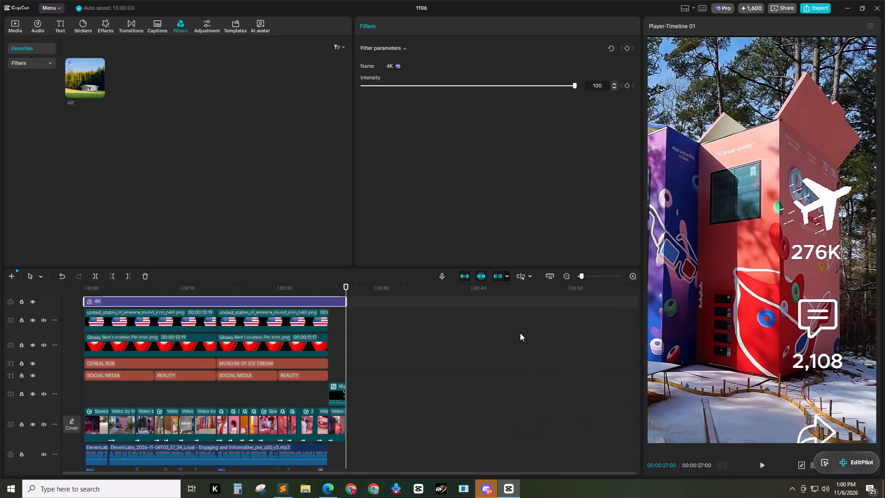
pyautogui.scroll(-1, 363, 416)
pyautogui.moveTo(360, 438); pyautogui.dragTo(5, 62)
pyautogui.rightClick(260, 329)
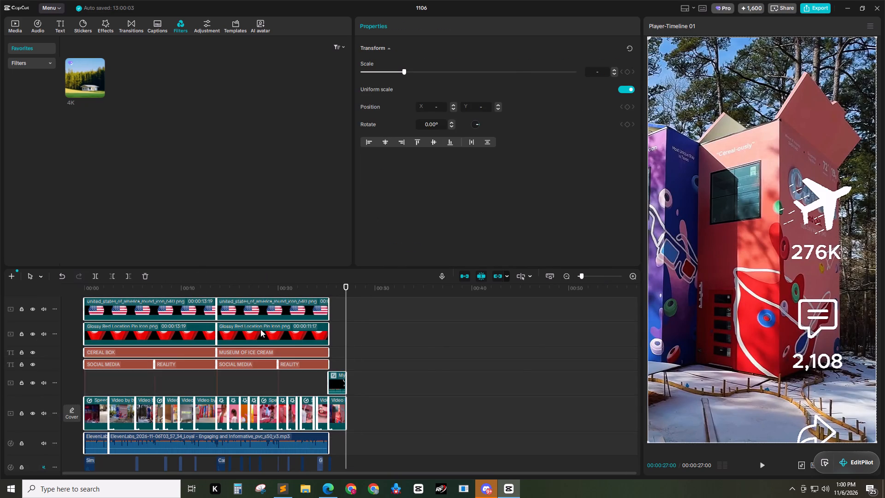
pyautogui.click(292, 333)
# Generate automatic captions with English as the spoken language and no bilingual captions.
pyautogui.click(157, 30)
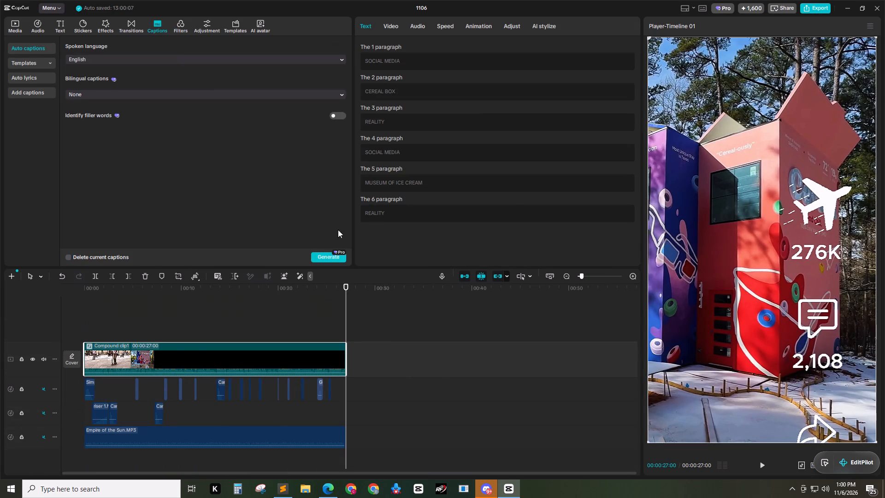
pyautogui.click(339, 255)
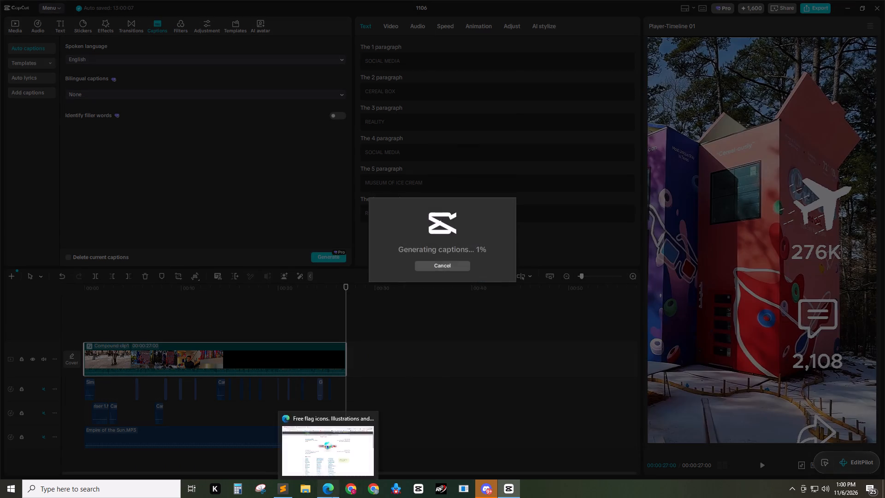